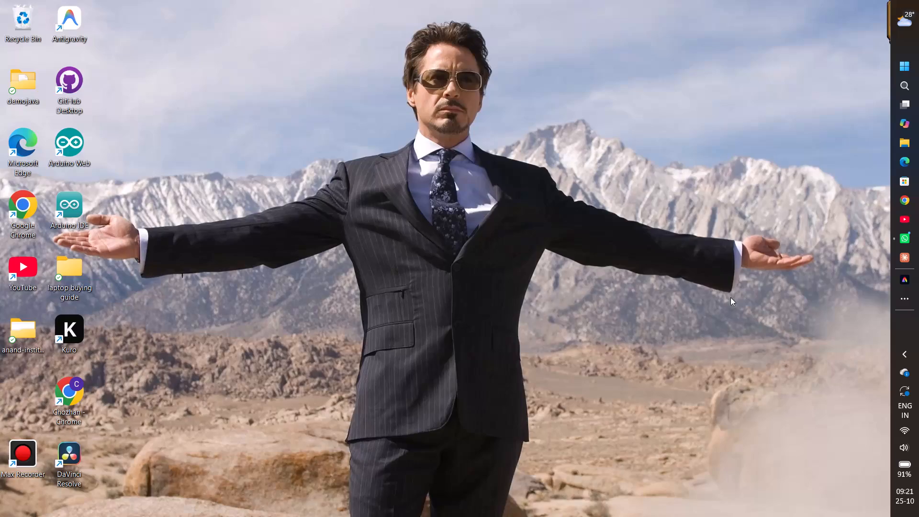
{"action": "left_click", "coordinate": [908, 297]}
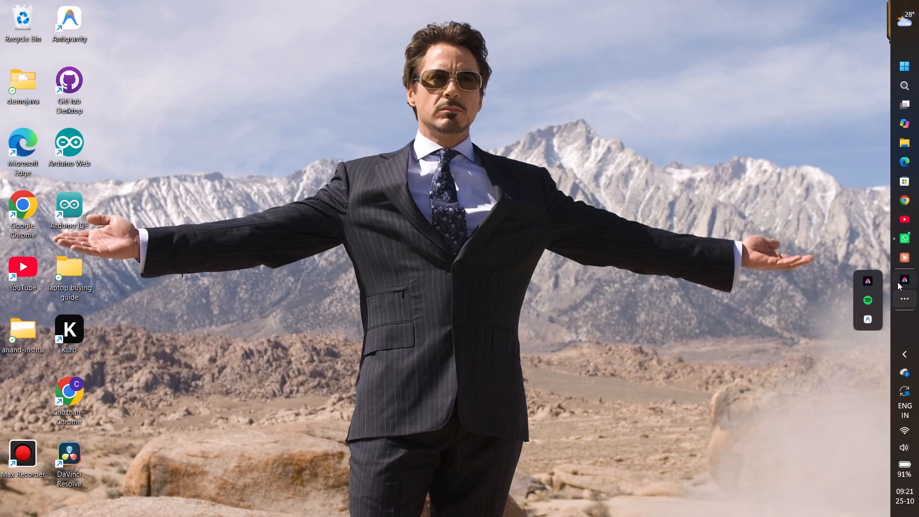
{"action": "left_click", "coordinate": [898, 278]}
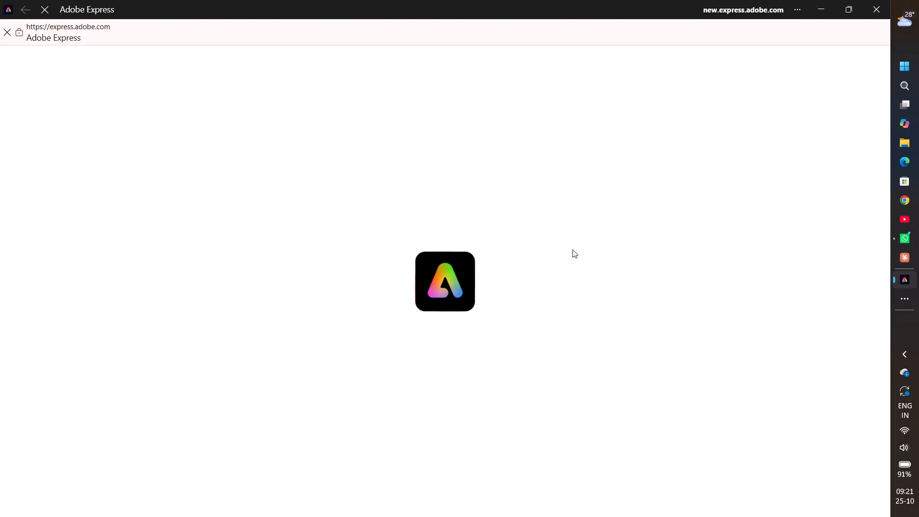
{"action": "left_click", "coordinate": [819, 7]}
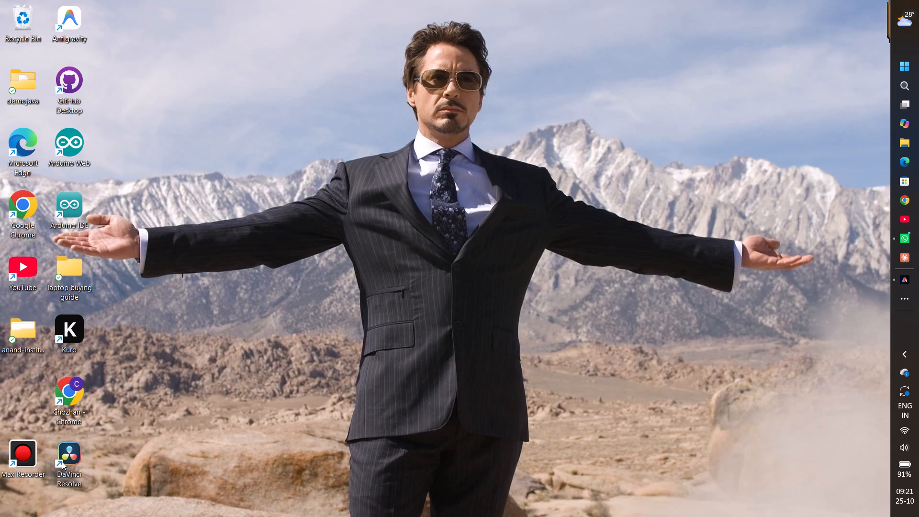
Launch DaVinci Resolve and open the local project pirai.
{"action": "double_click", "coordinate": [62, 461]}
{"action": "double_click", "coordinate": [69, 456]}
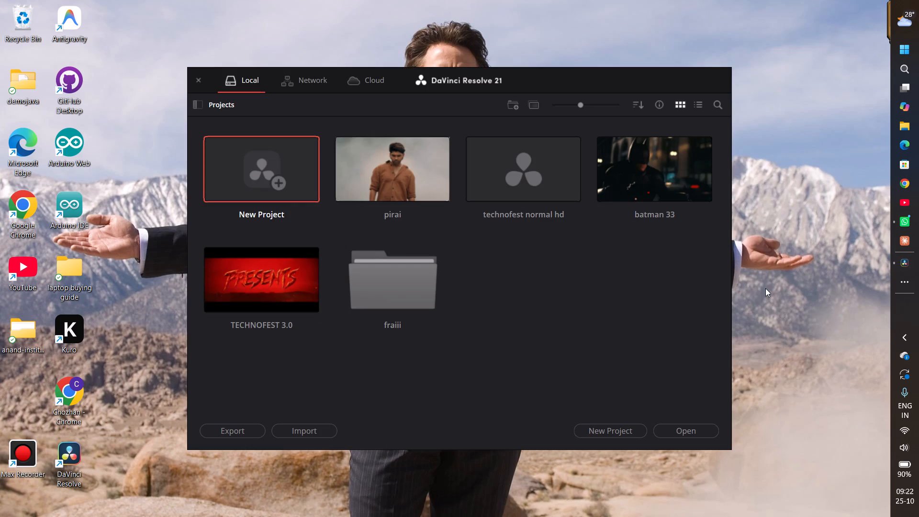
{"action": "double_click", "coordinate": [395, 180]}
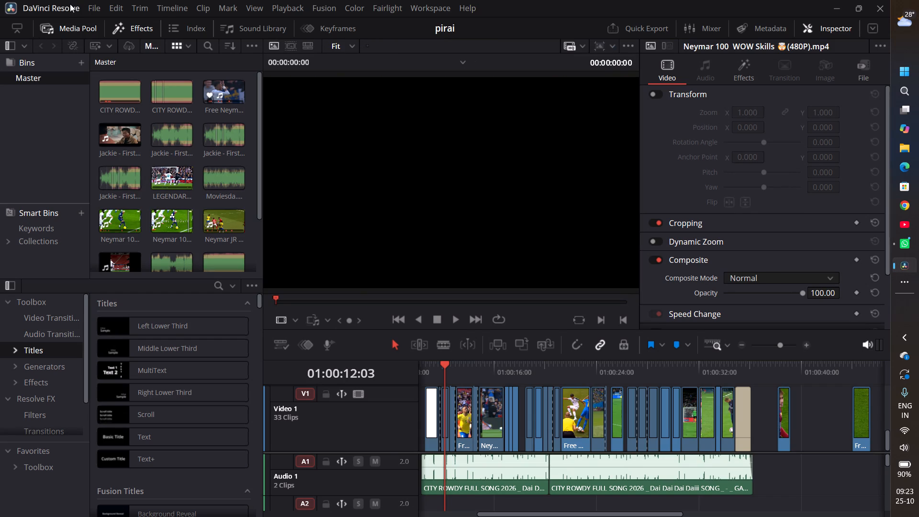
Set the audio input device to Headset (realme Buds T310) and the output to Headphones (realme Buds T310), and save the preferences.
{"action": "left_click", "coordinate": [70, 4]}
{"action": "left_click", "coordinate": [70, 68]}
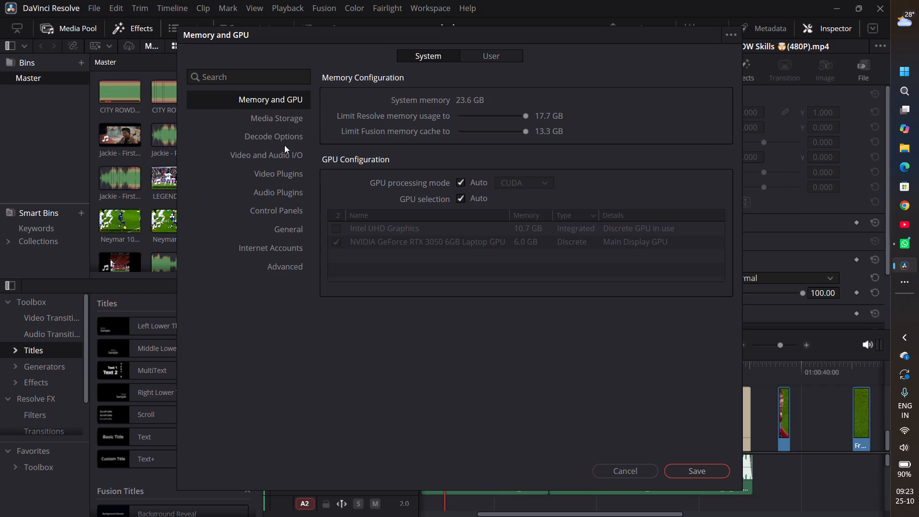
{"action": "left_click", "coordinate": [288, 155]}
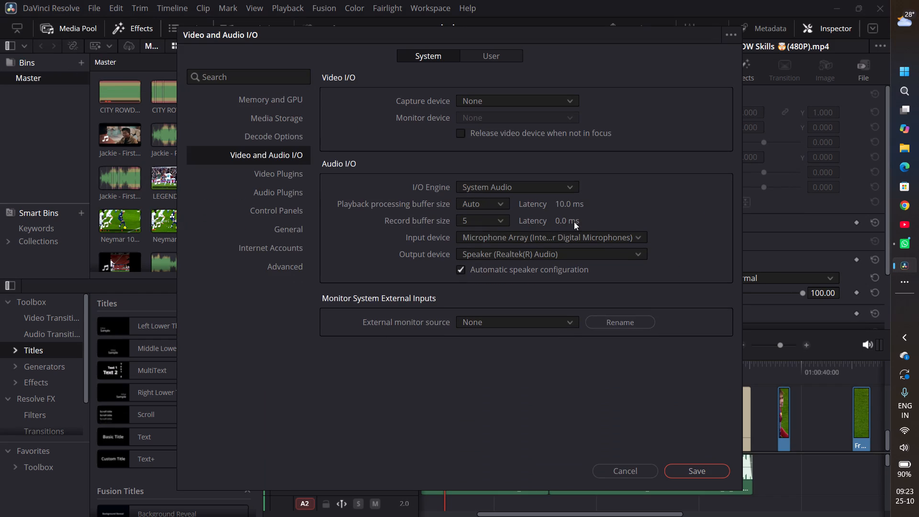
{"action": "left_click", "coordinate": [635, 236]}
{"action": "left_click", "coordinate": [550, 261]}
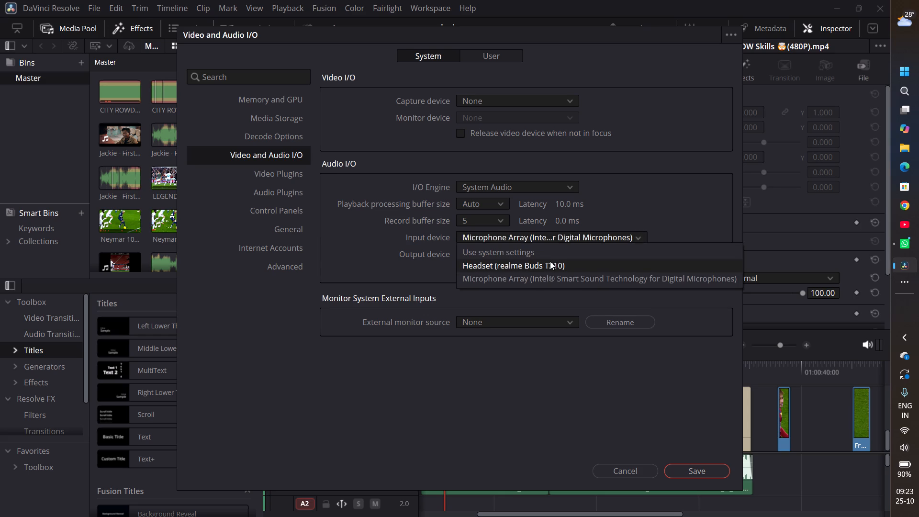
{"action": "left_click", "coordinate": [639, 254]}
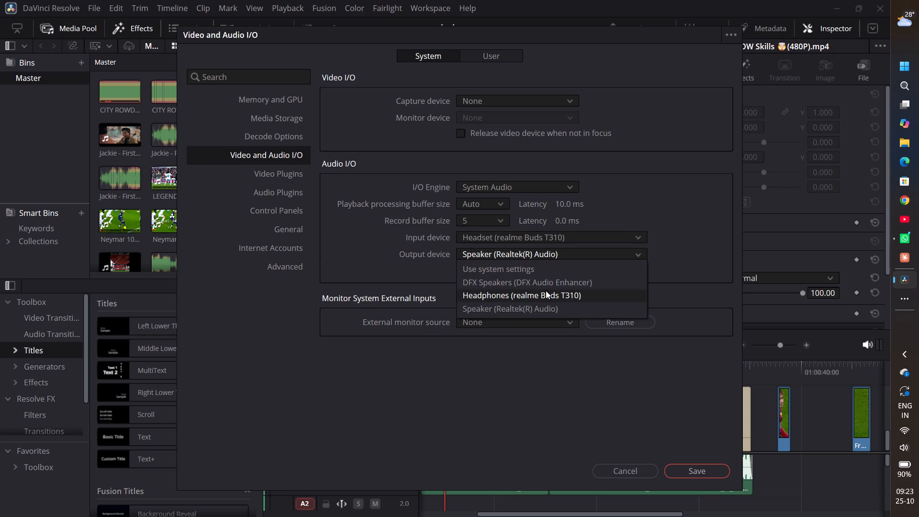
{"action": "left_click", "coordinate": [546, 291]}
{"action": "left_click", "coordinate": [704, 468]}
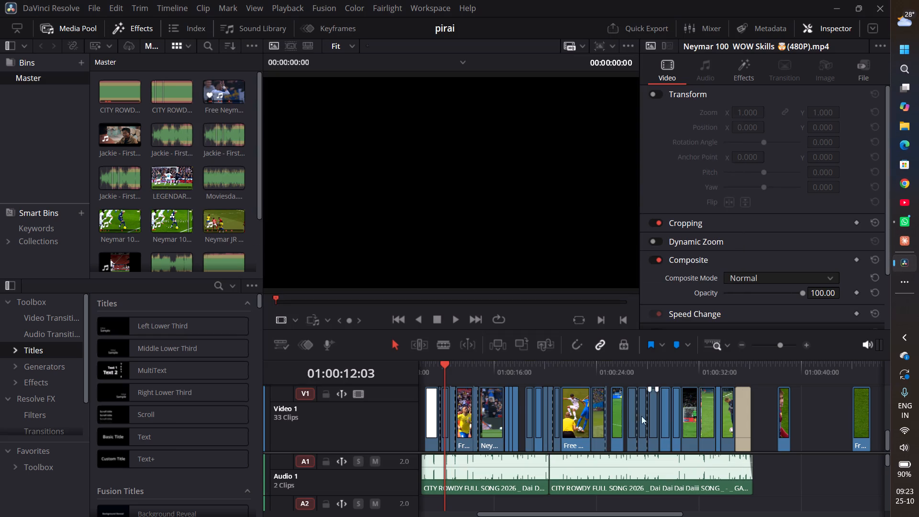
Play Timeline 1 from the start of its clips, and replay the section from about 01:00:18 to review the edit.
{"action": "left_click_drag", "start_coordinate": [446, 366], "coordinate": [426, 373]}
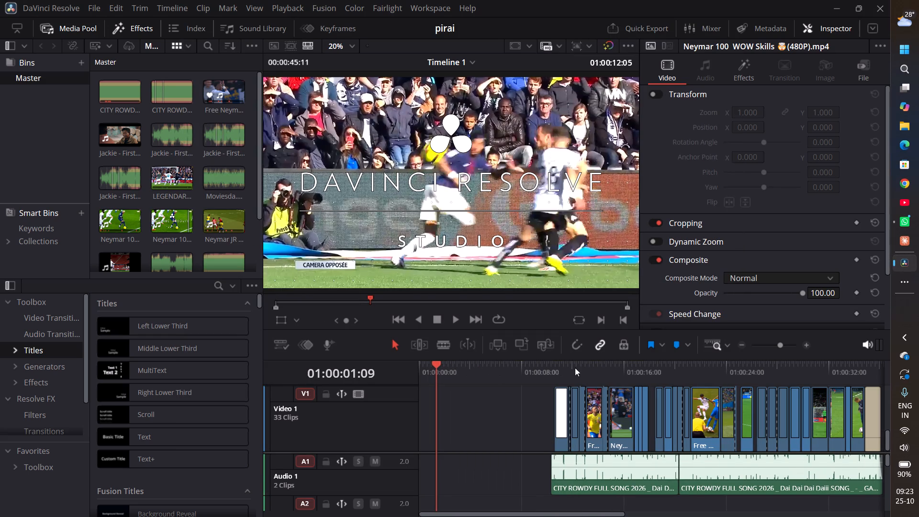
{"action": "left_click", "coordinate": [548, 363]}
{"action": "key", "text": "space"}
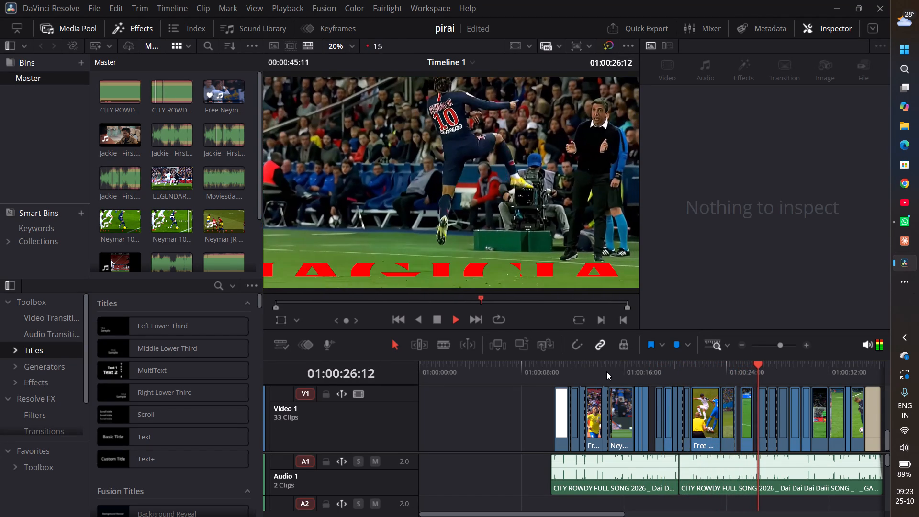
{"action": "key", "text": "space"}
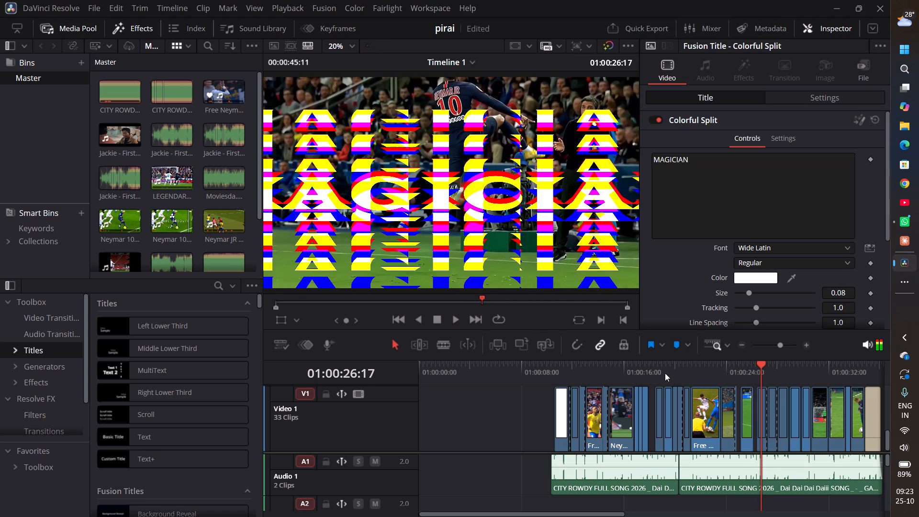
{"action": "left_click", "coordinate": [666, 370]}
{"action": "left_click", "coordinate": [655, 368]}
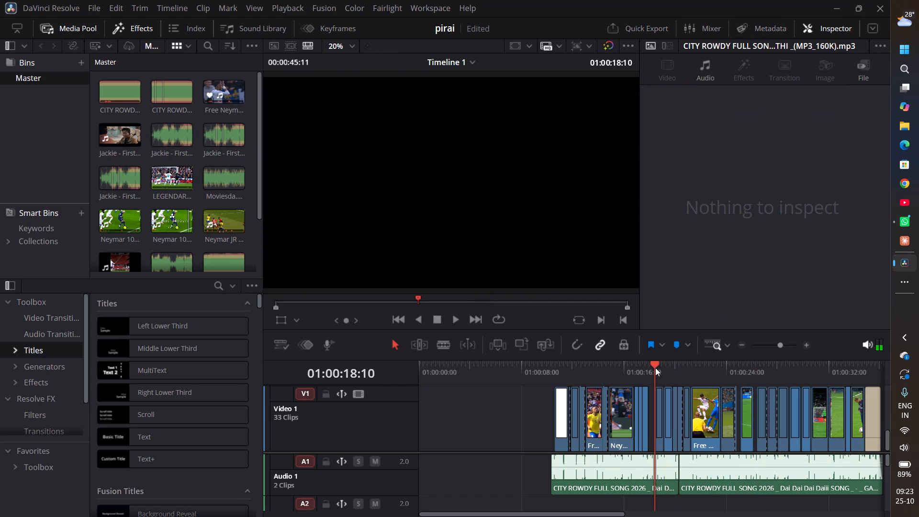
{"action": "key", "text": "space"}
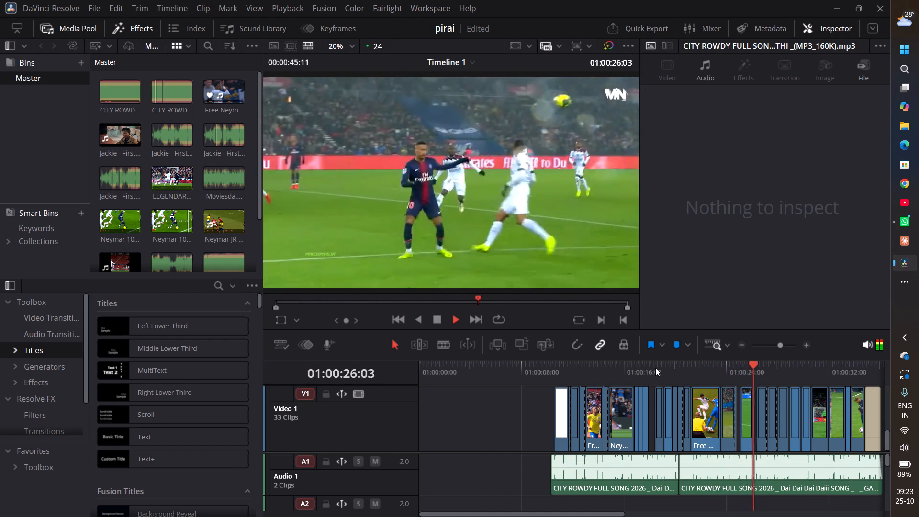
{"action": "left_click", "coordinate": [655, 368]}
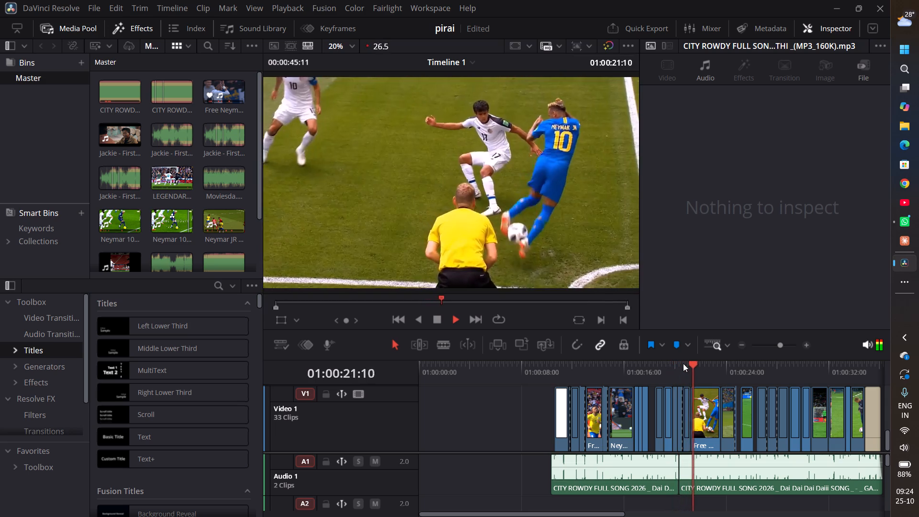
{"action": "left_click", "coordinate": [658, 363]}
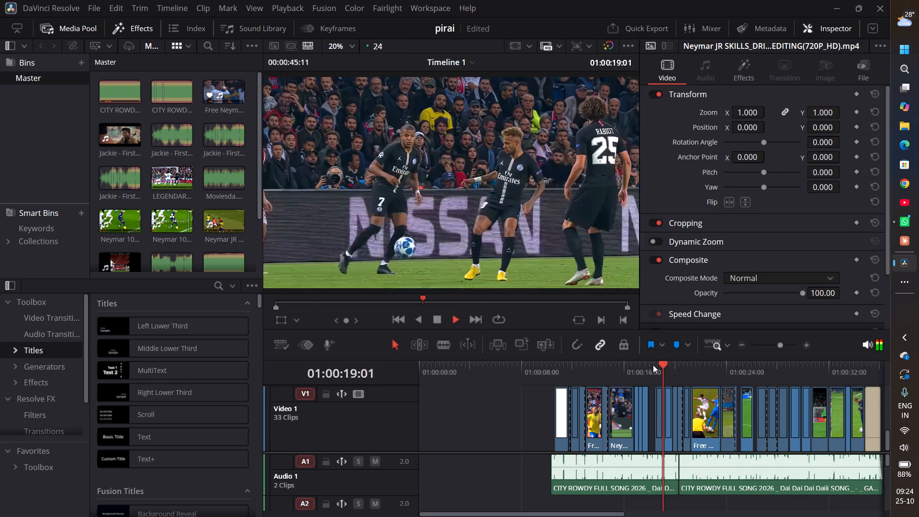
{"action": "key", "text": "space"}
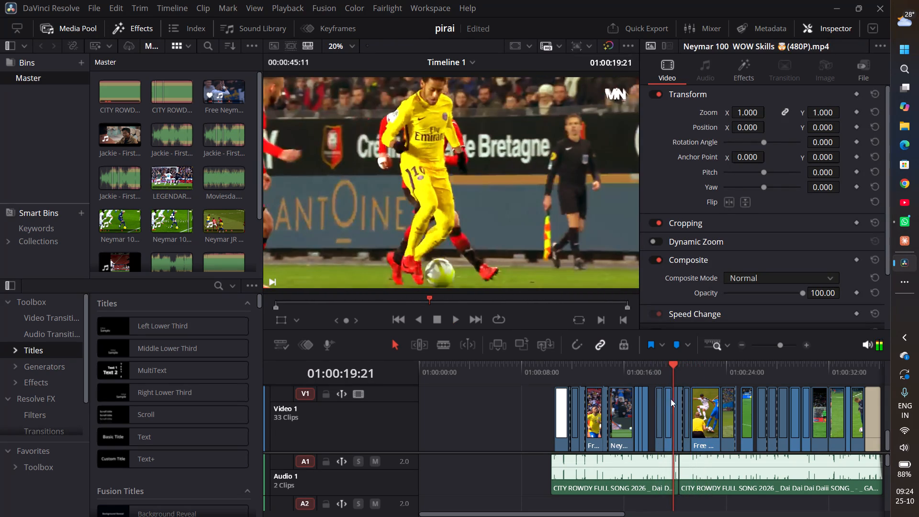
Preview the two separate clips beyond the end of the song, around 01:00:38 and 01:00:44.
{"action": "scroll", "coordinate": [745, 516], "scroll_direction": "down", "scroll_amount": 3, "text": "alt"}
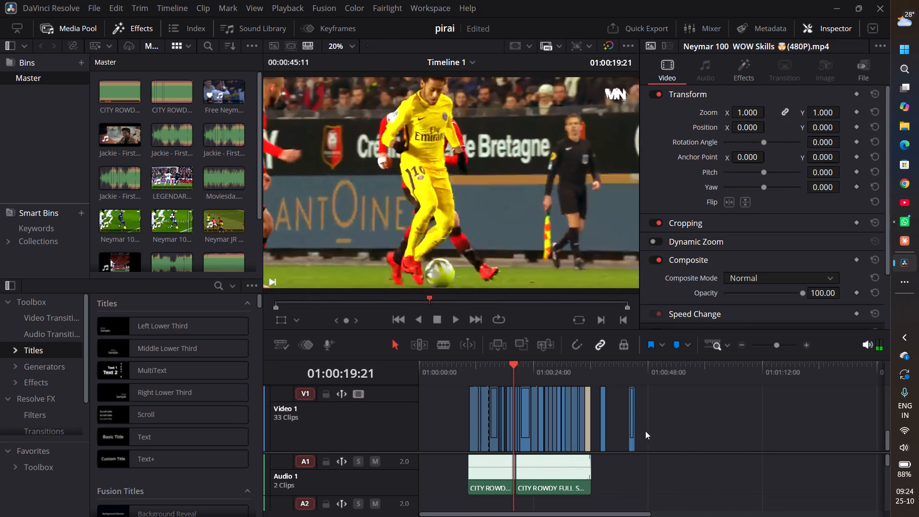
{"action": "left_click", "coordinate": [628, 373]}
{"action": "key", "text": "space"}
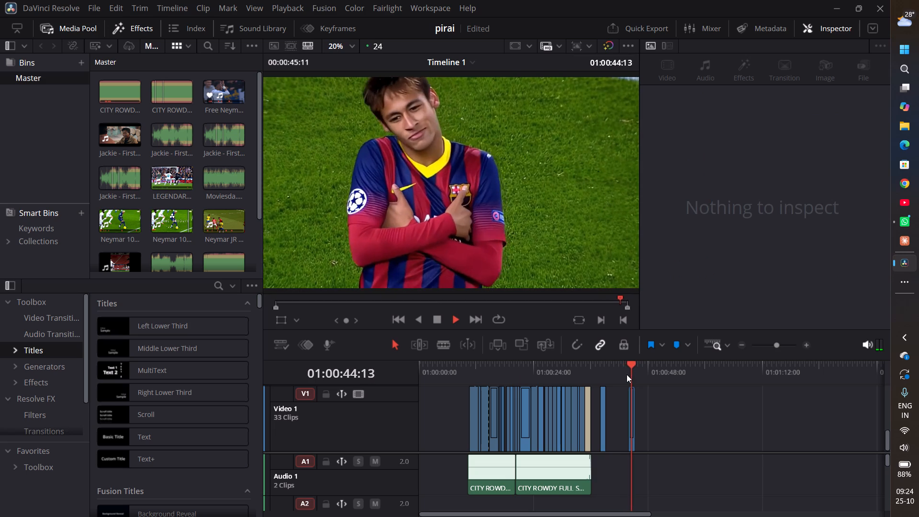
{"action": "key", "text": "space"}
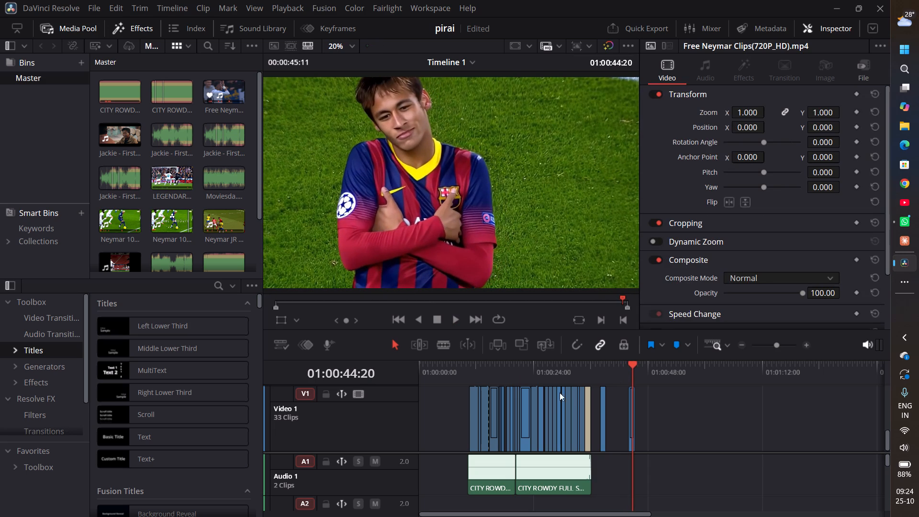
{"action": "left_click", "coordinate": [600, 374]}
{"action": "key", "text": "space"}
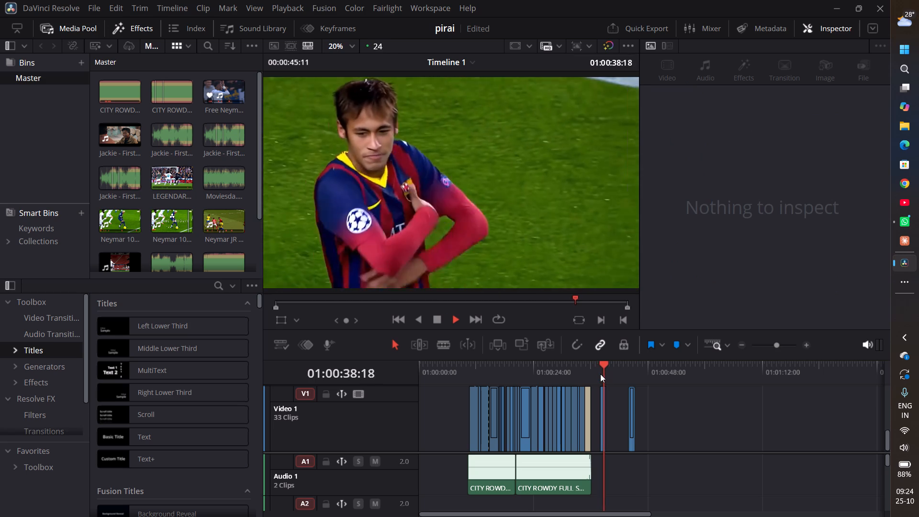
{"action": "key", "text": "space"}
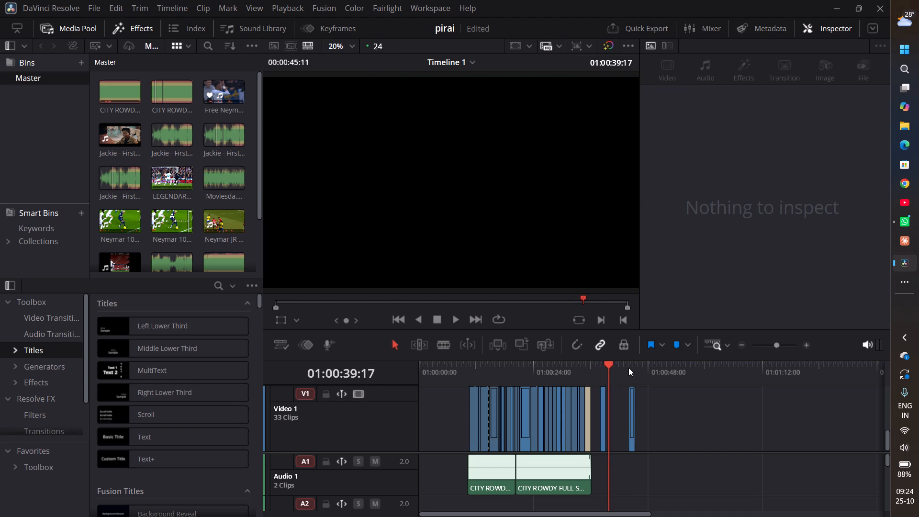
{"action": "left_click", "coordinate": [628, 368]}
{"action": "key", "text": "space"}
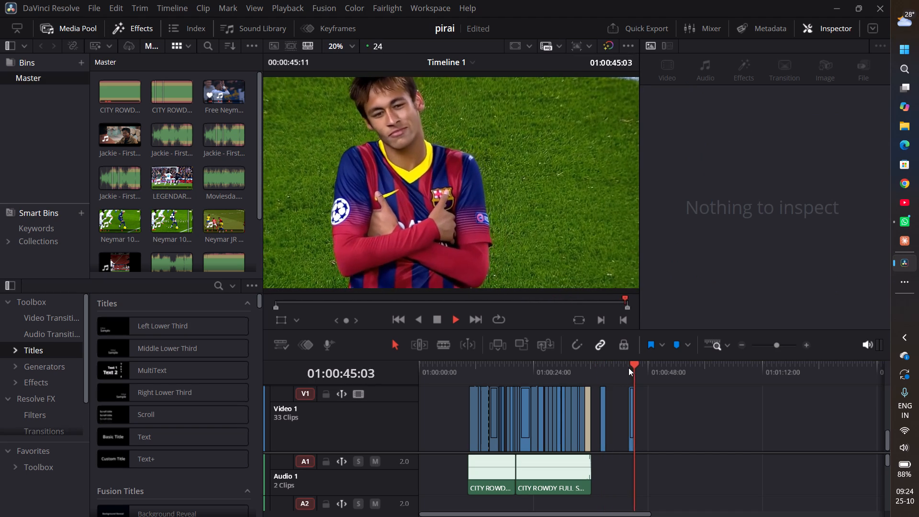
{"action": "key", "text": "space"}
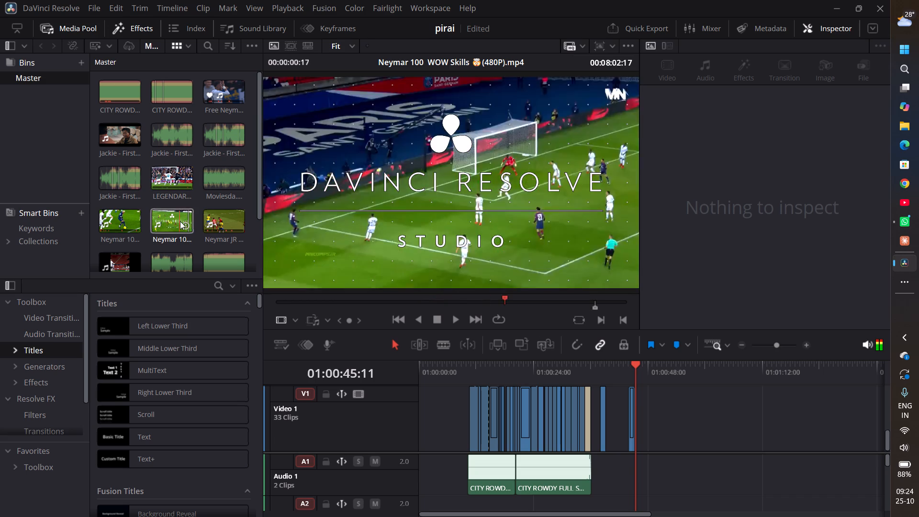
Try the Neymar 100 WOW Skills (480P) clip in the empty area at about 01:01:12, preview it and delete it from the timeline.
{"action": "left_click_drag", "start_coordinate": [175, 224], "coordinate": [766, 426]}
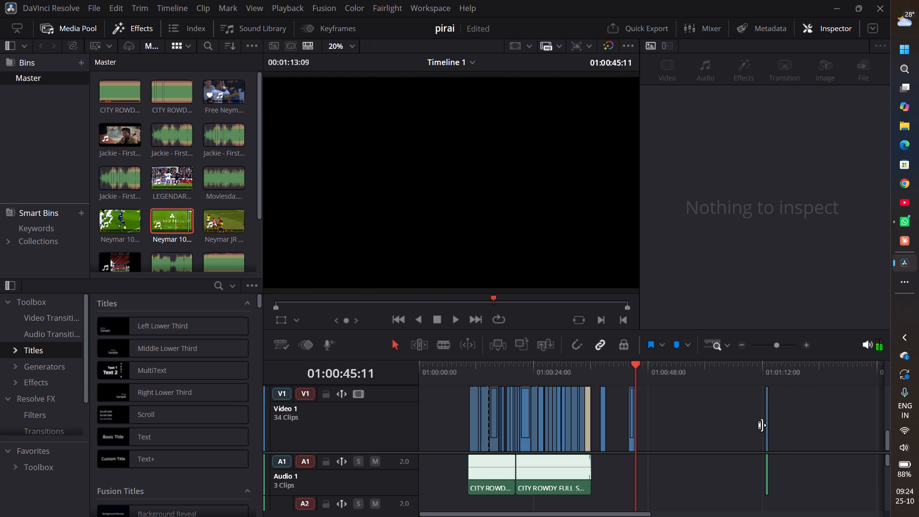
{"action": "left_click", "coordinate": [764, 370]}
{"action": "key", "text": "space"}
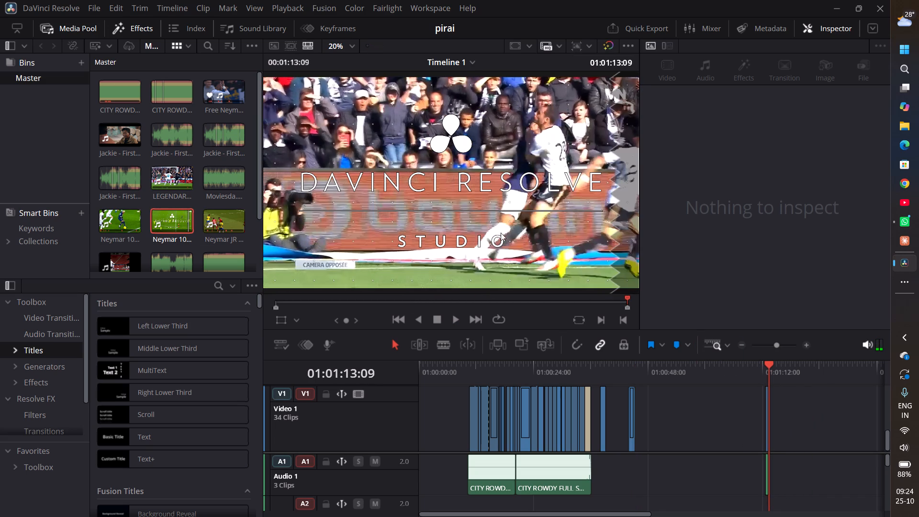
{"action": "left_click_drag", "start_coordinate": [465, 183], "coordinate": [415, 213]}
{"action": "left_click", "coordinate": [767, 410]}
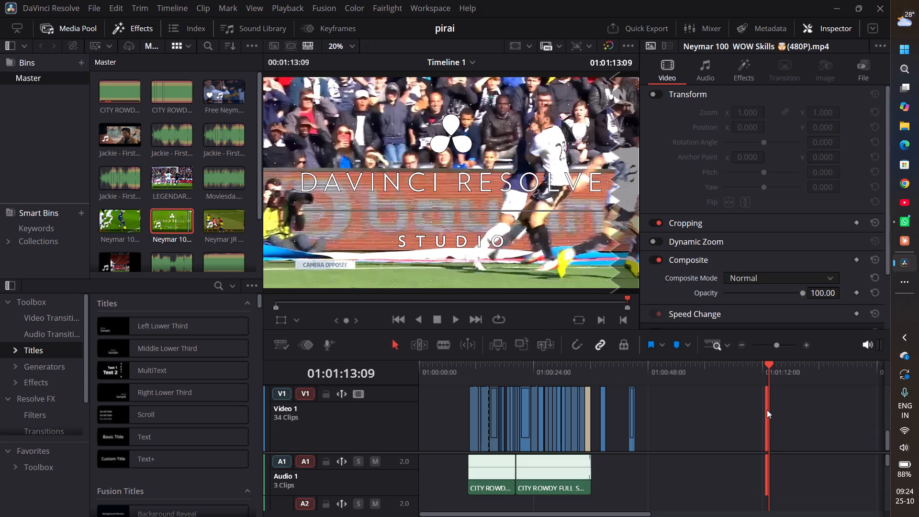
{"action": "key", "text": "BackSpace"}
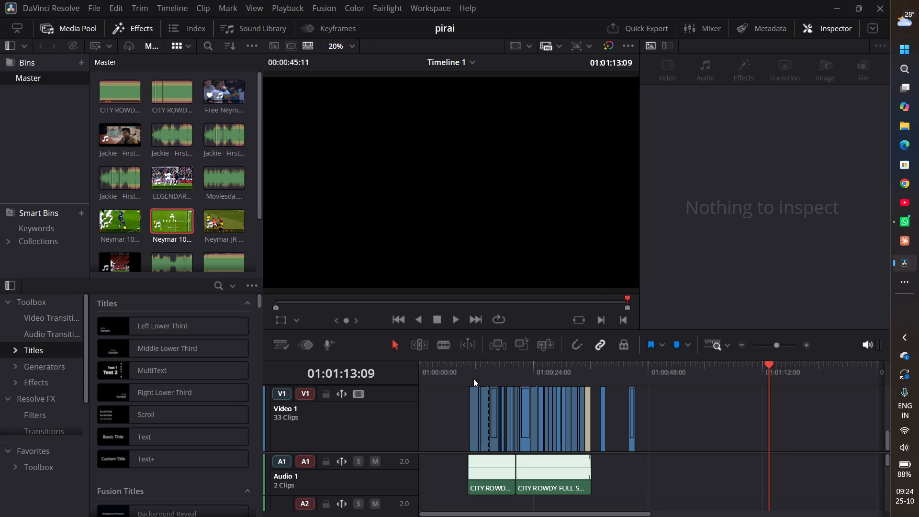
Play the opening of the edit from about 01:00:10 to review its first clips.
{"action": "left_click", "coordinate": [466, 360]}
{"action": "key", "text": "space"}
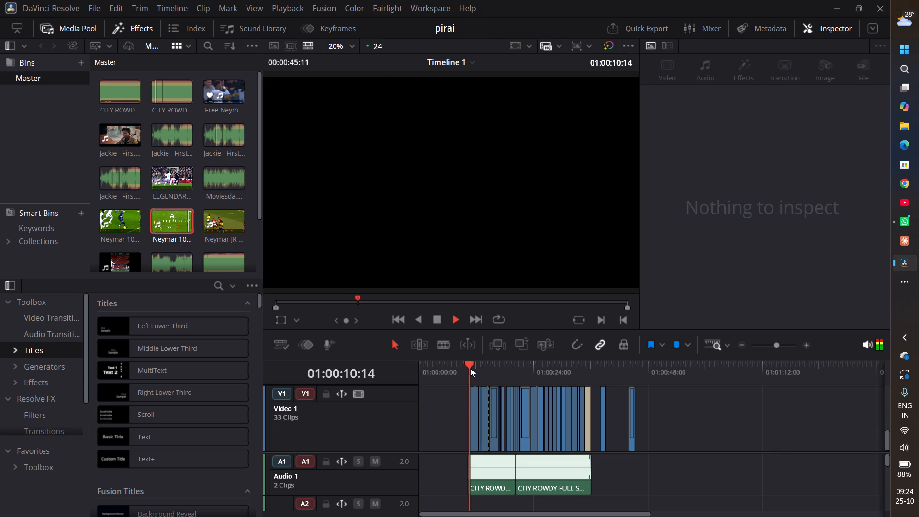
{"action": "key", "text": "space"}
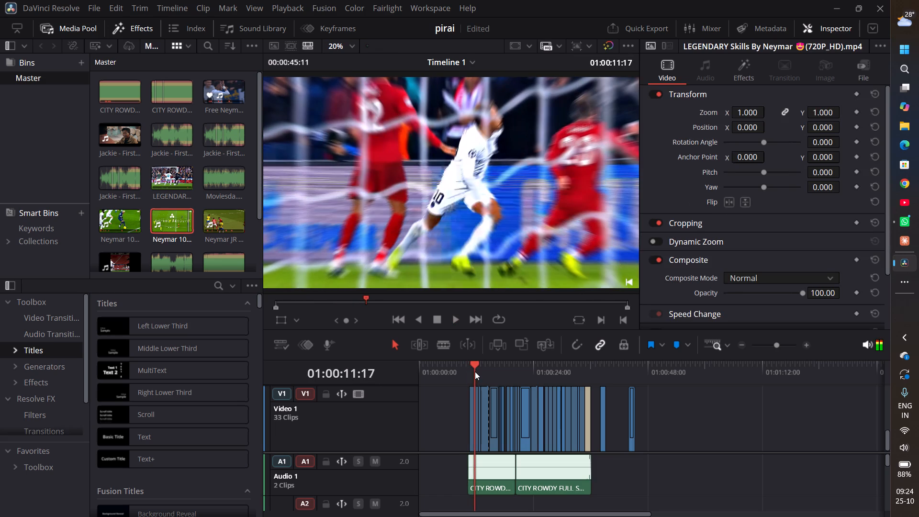
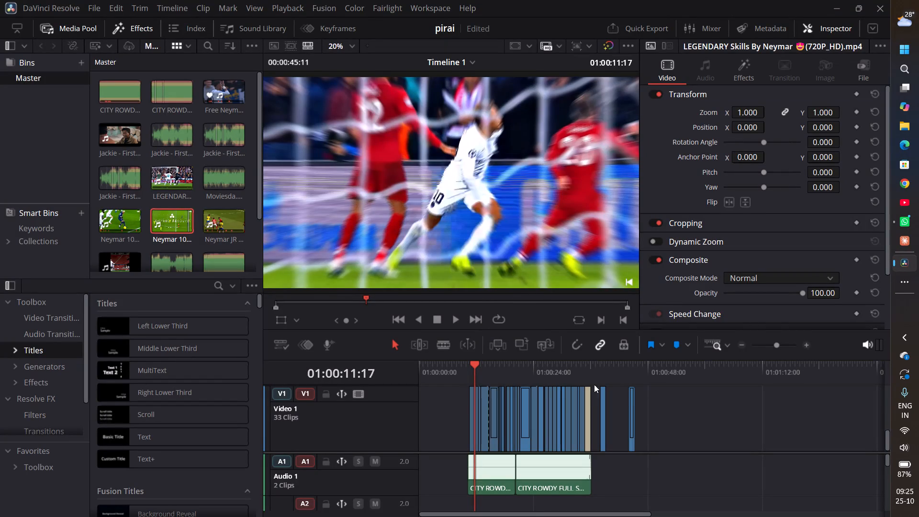
Play the edit from about 01:00:11, then replay the sections from about 01:00:15 and 01:00:17 to review the cuts.
{"action": "key", "text": "space"}
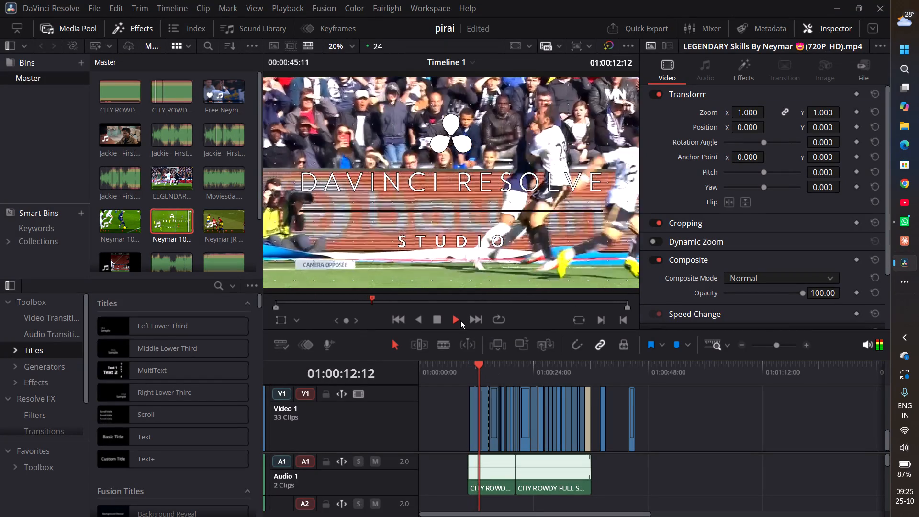
{"action": "left_click", "coordinate": [492, 364]}
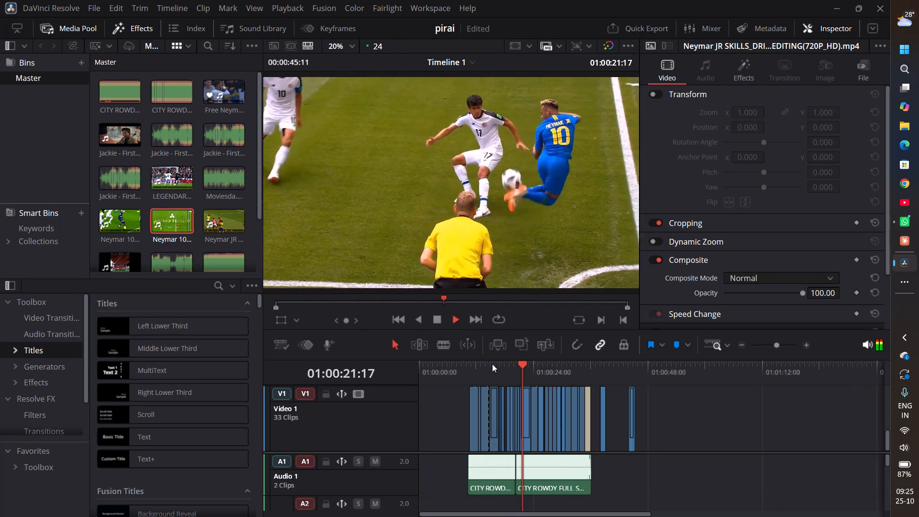
{"action": "key", "text": "space"}
{"action": "scroll", "coordinate": [587, 516], "scroll_direction": "up", "scroll_amount": 2, "text": "alt"}
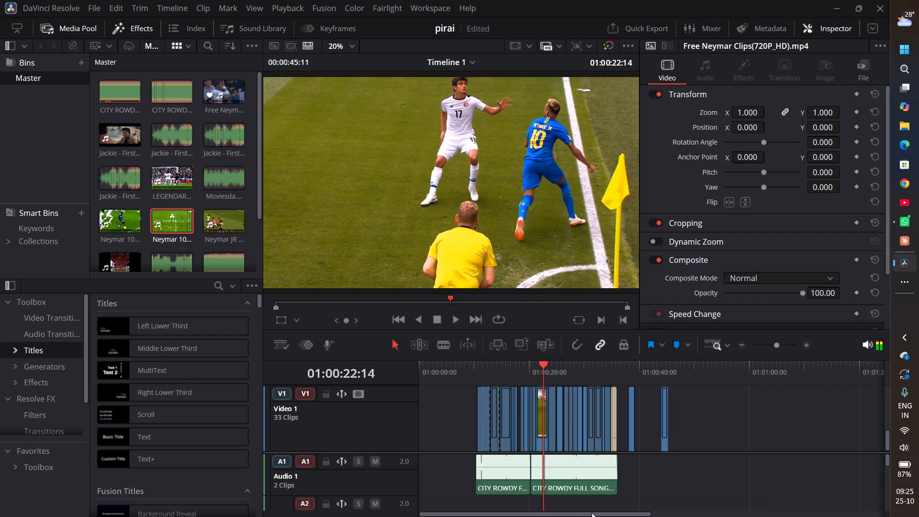
{"action": "scroll", "coordinate": [592, 513], "scroll_direction": "up", "scroll_amount": 9, "text": "alt"}
{"action": "scroll", "coordinate": [593, 510], "scroll_direction": "down", "scroll_amount": 2, "text": "alt"}
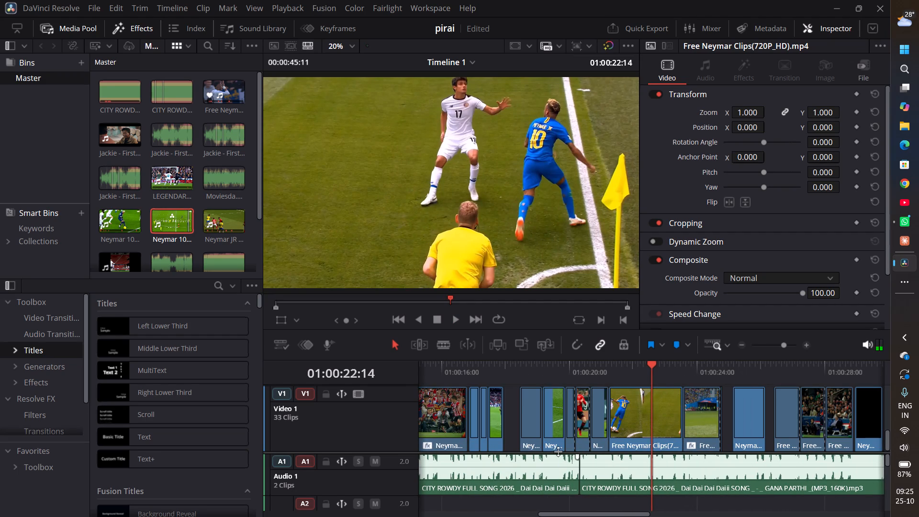
{"action": "left_click", "coordinate": [468, 364]}
{"action": "key", "text": "space"}
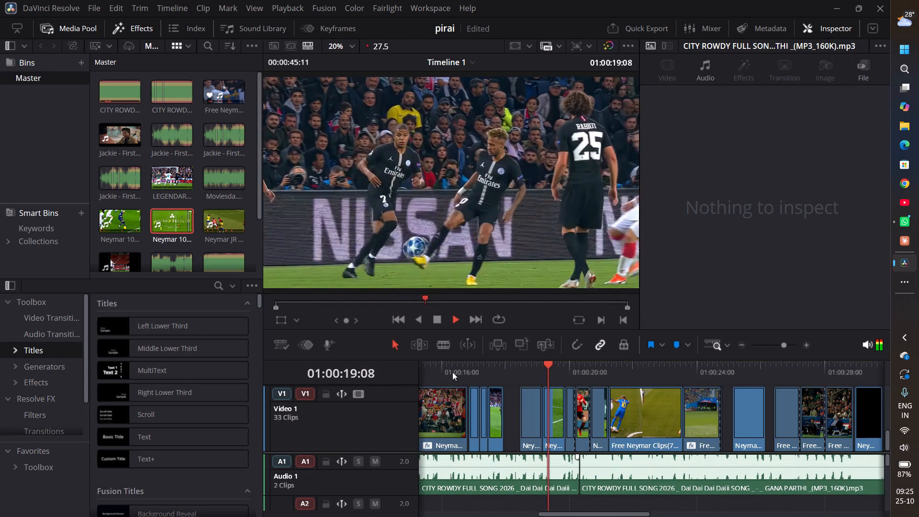
{"action": "key", "text": "space"}
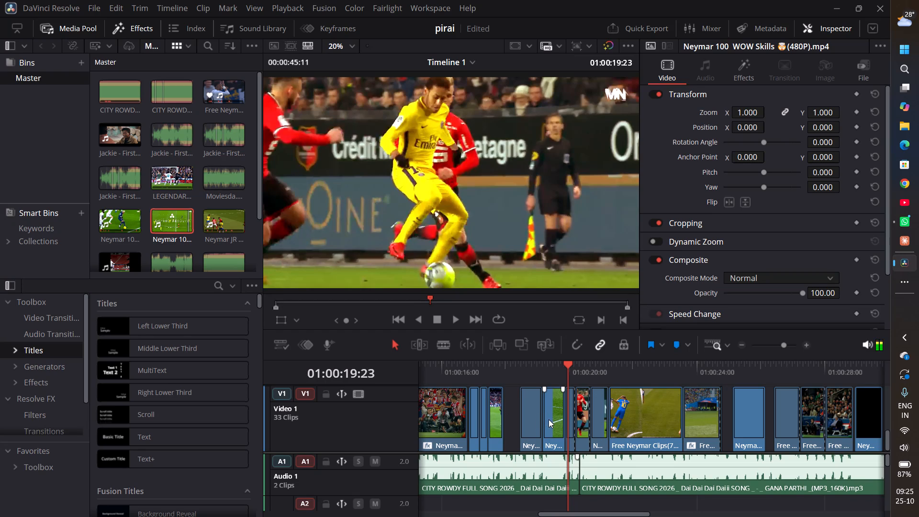
Select the Neymar JR SKILLS clip at about 01:00:19 and replay the section around it on to about 01:00:26.
{"action": "left_click", "coordinate": [549, 419]}
{"action": "left_click", "coordinate": [551, 418]}
{"action": "left_click", "coordinate": [546, 370]}
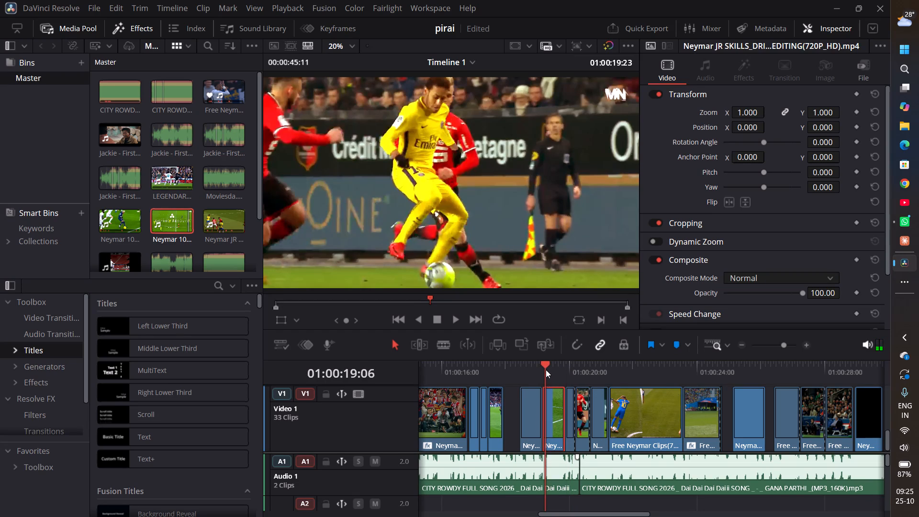
{"action": "key", "text": "space"}
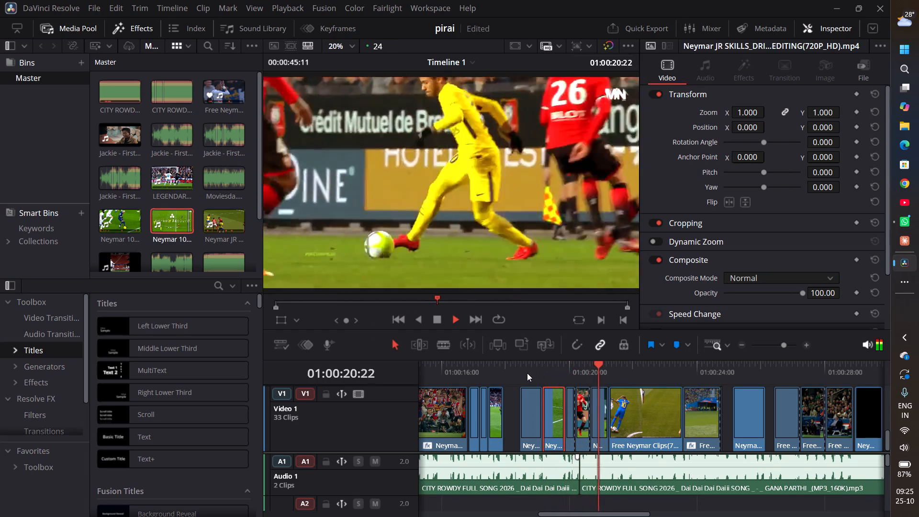
{"action": "left_click", "coordinate": [525, 372]}
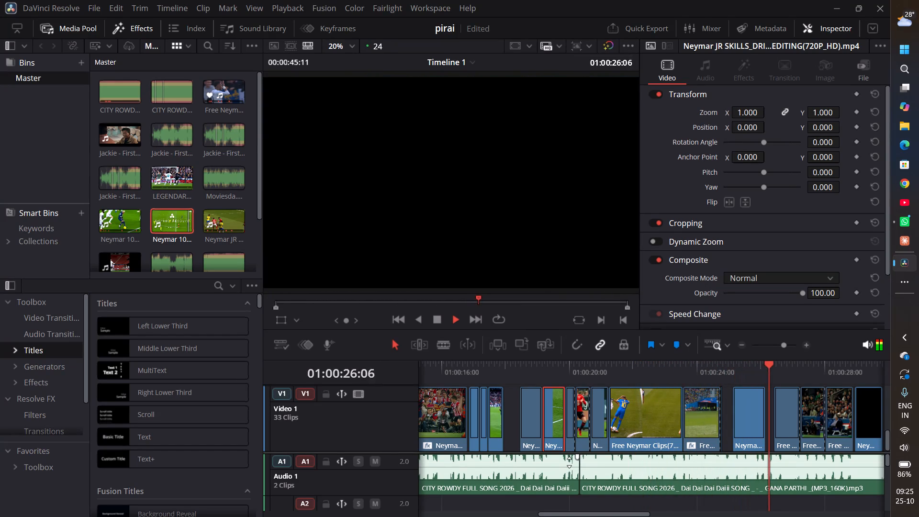
{"action": "key", "text": "space"}
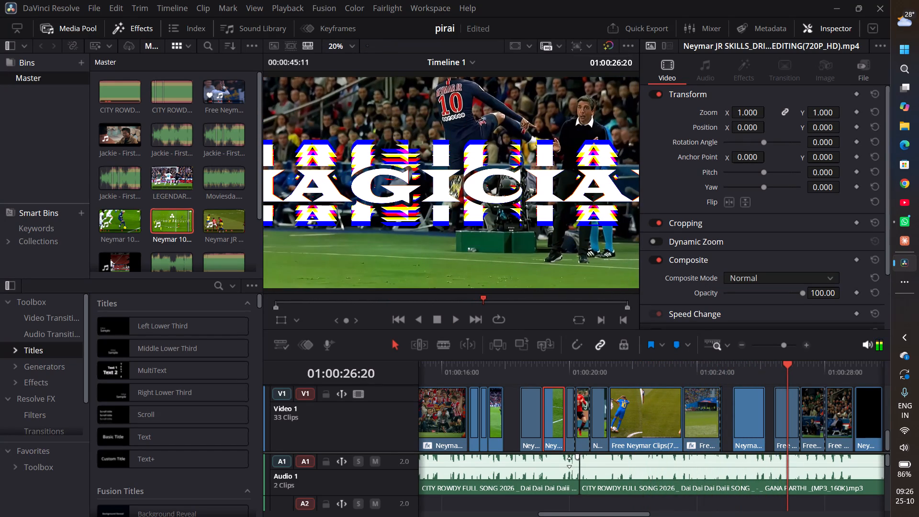
Review the MAGICIAN title section from about 01:00:26 in short stops, and play on to the end of the song.
{"action": "key", "text": "space"}
{"action": "key", "text": "space"}
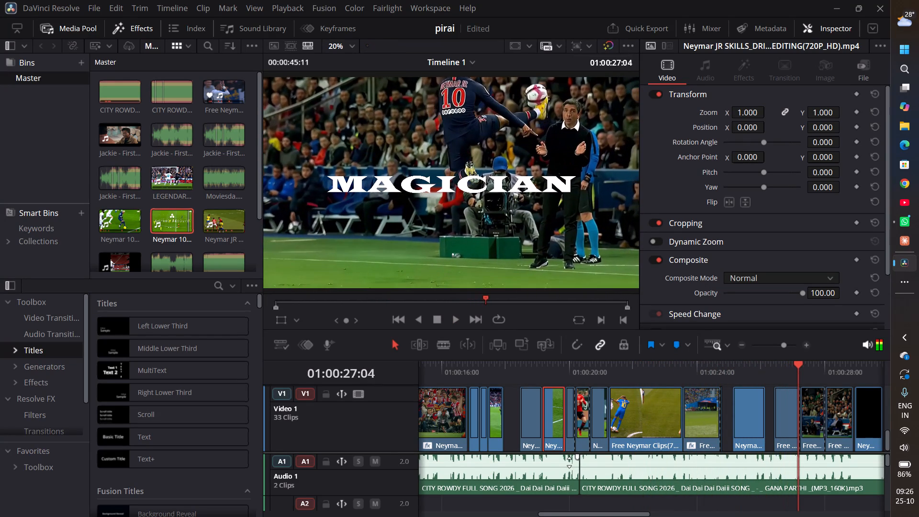
{"action": "key", "text": "space"}
{"action": "key", "text": "space"}
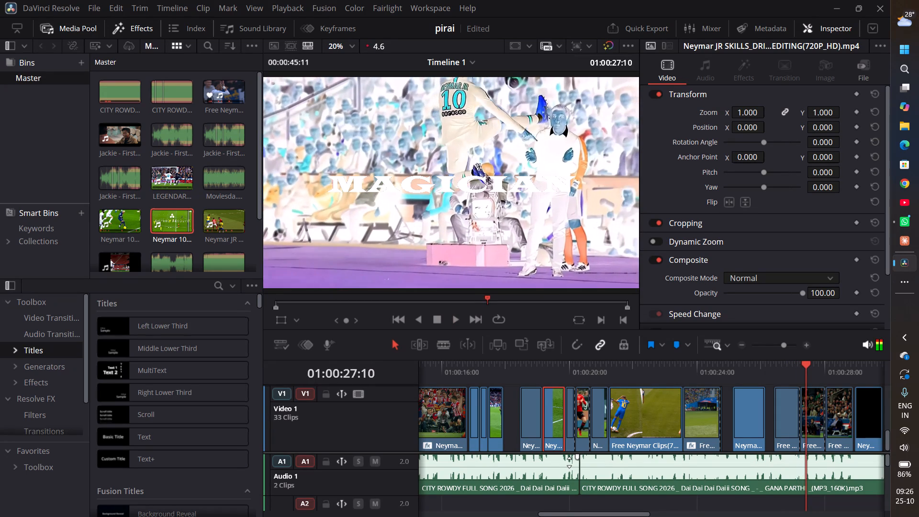
{"action": "key", "text": "space"}
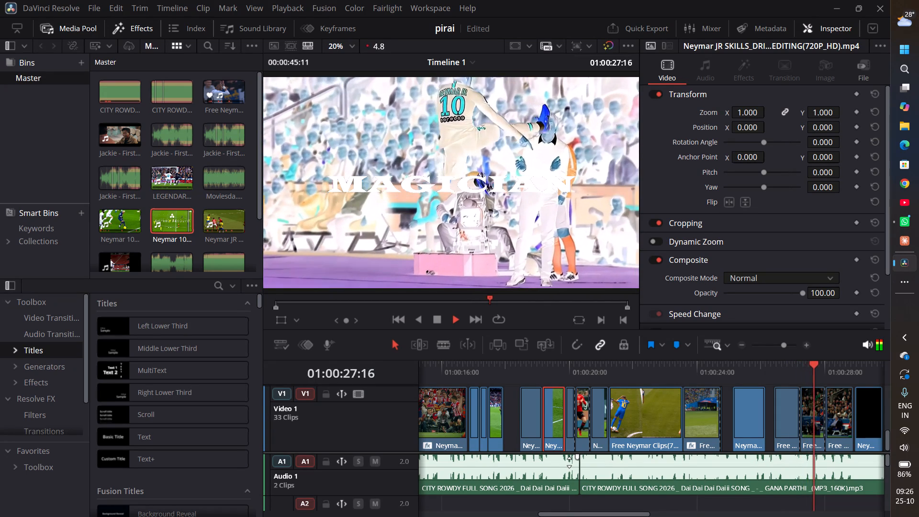
{"action": "scroll", "coordinate": [792, 447], "scroll_direction": "up", "scroll_amount": 2}
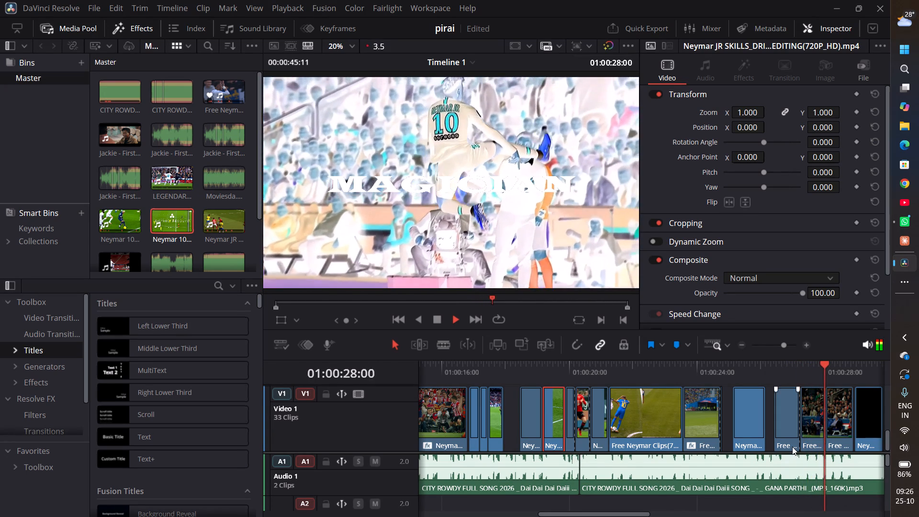
{"action": "scroll", "coordinate": [792, 447], "scroll_direction": "up", "scroll_amount": 2}
{"action": "scroll", "coordinate": [790, 421], "scroll_direction": "down", "scroll_amount": 2}
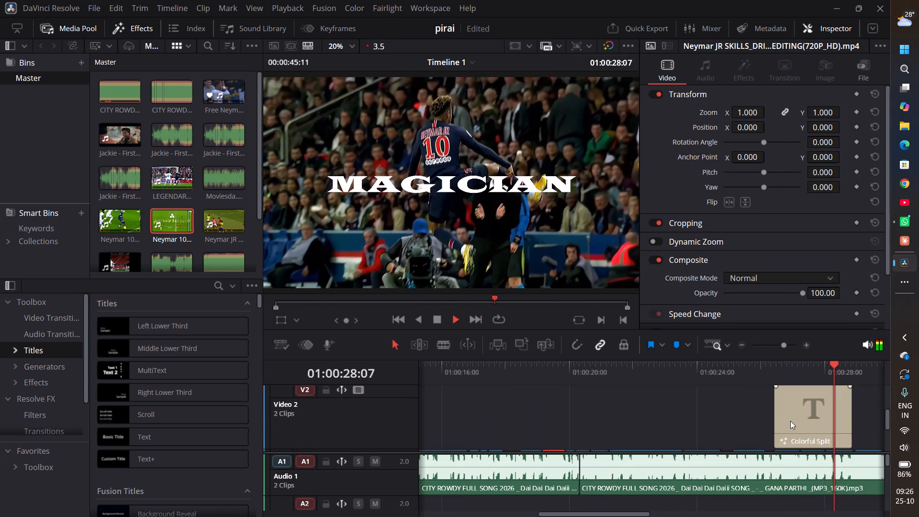
{"action": "scroll", "coordinate": [790, 421], "scroll_direction": "down", "scroll_amount": 1}
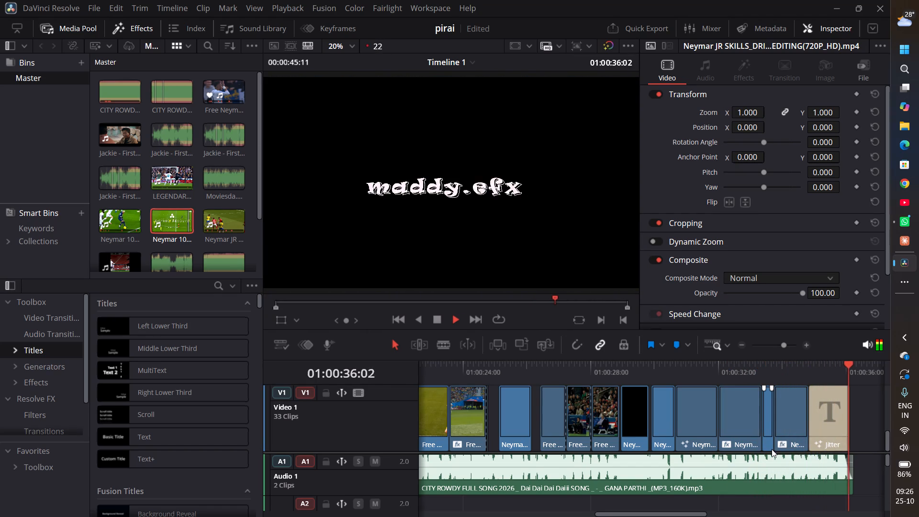
{"action": "key", "text": "space"}
{"action": "scroll", "coordinate": [767, 451], "scroll_direction": "down", "scroll_amount": 3, "text": "alt"}
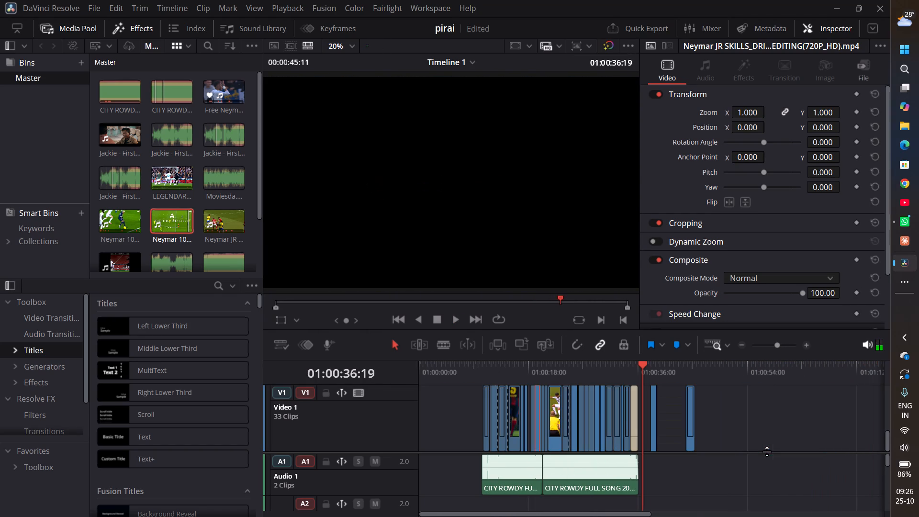
Play the edit from its first clip, then from about 01:00:15 through to the MAGICIAN title.
{"action": "left_click", "coordinate": [482, 369]}
{"action": "key", "text": "space"}
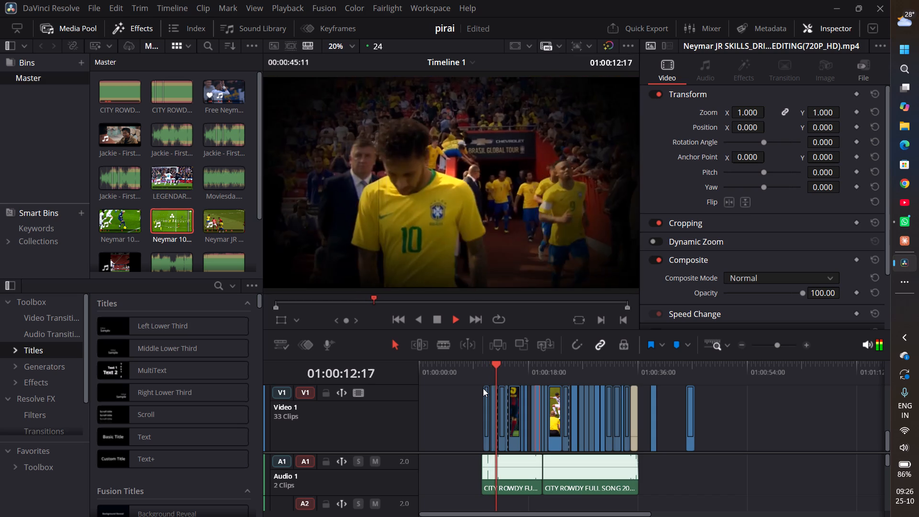
{"action": "key", "text": "space"}
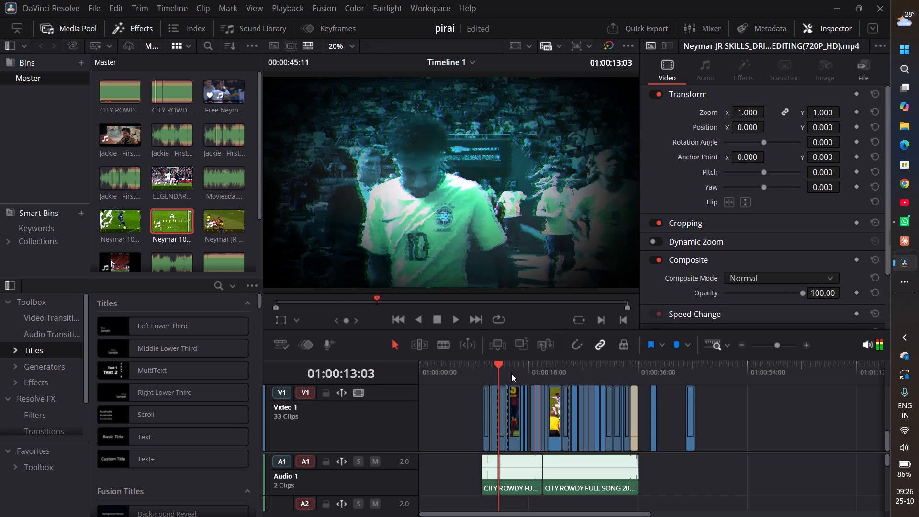
{"action": "left_click", "coordinate": [510, 371]}
{"action": "key", "text": "space"}
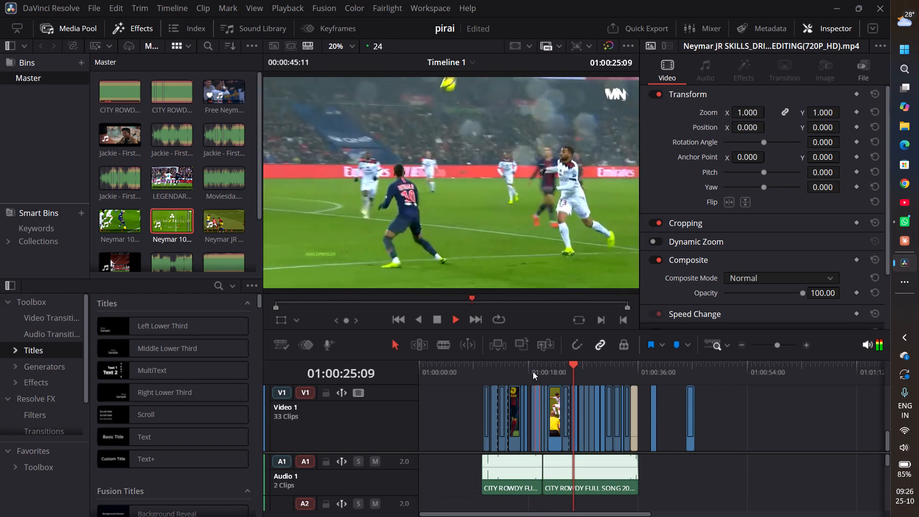
{"action": "key", "text": "space"}
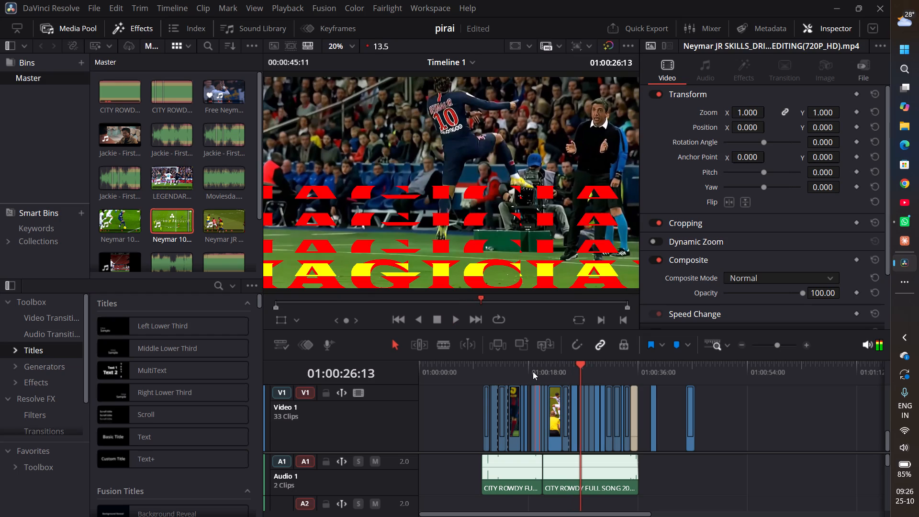
Replay the Neymar JR SKILLS clips between about 01:00:18 and 01:00:20 to examine their timing against the song.
{"action": "left_click", "coordinate": [533, 371]}
{"action": "key", "text": "space"}
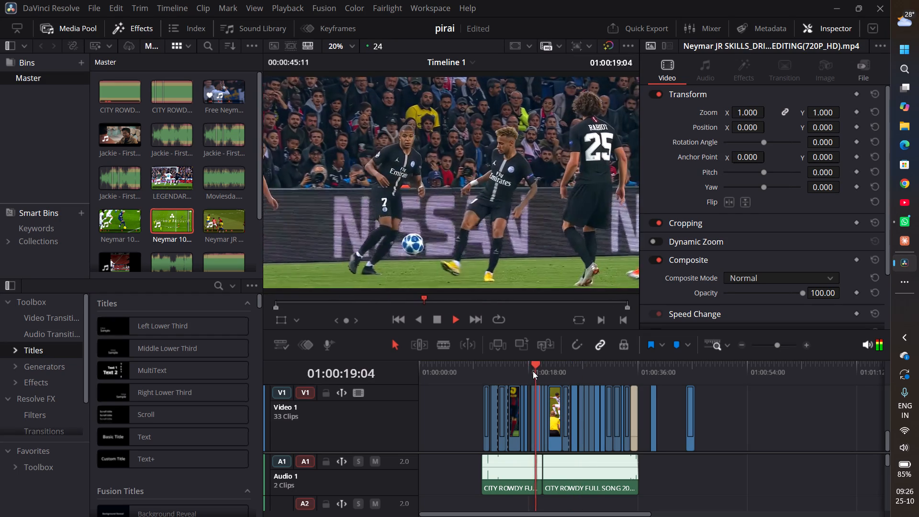
{"action": "key", "text": "space"}
{"action": "scroll", "coordinate": [568, 456], "scroll_direction": "up", "scroll_amount": 6, "text": "alt"}
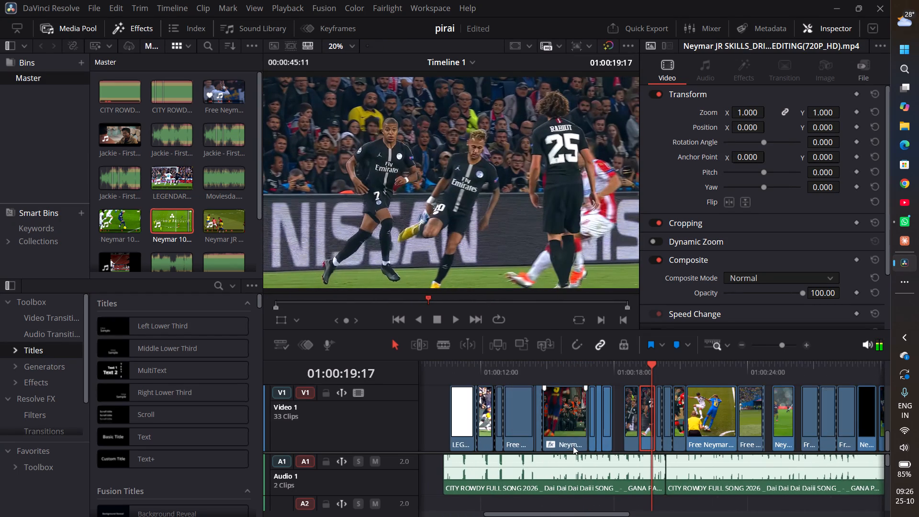
{"action": "scroll", "coordinate": [573, 446], "scroll_direction": "up", "scroll_amount": 11, "text": "alt"}
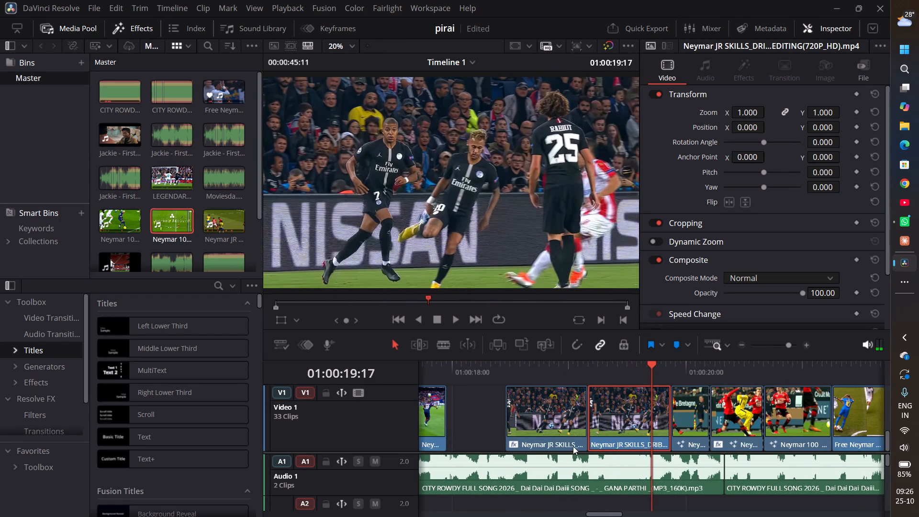
{"action": "left_click", "coordinate": [516, 365]}
{"action": "key", "text": "space"}
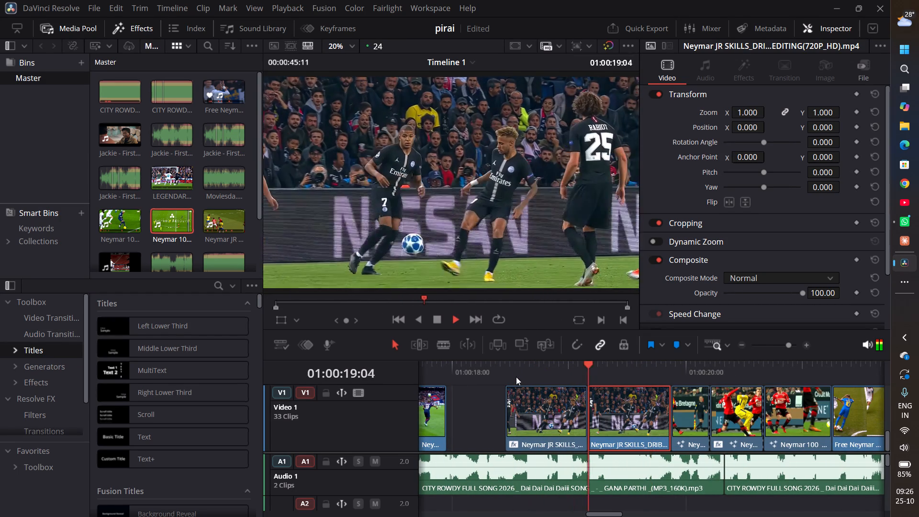
{"action": "key", "text": "space"}
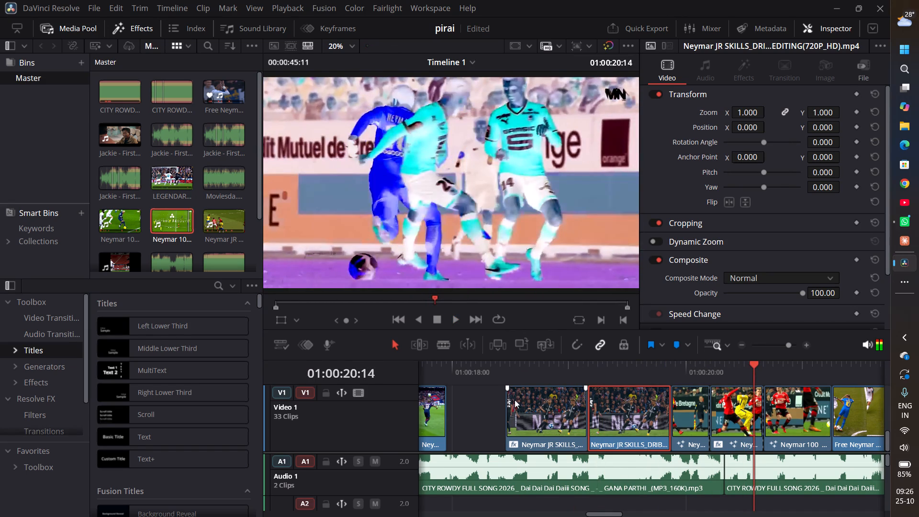
Move the two Neymar JR SKILLS clips near 01:00:19 earlier so they run back to back from about 01:00:18.
{"action": "left_click_drag", "start_coordinate": [524, 416], "coordinate": [463, 421]}
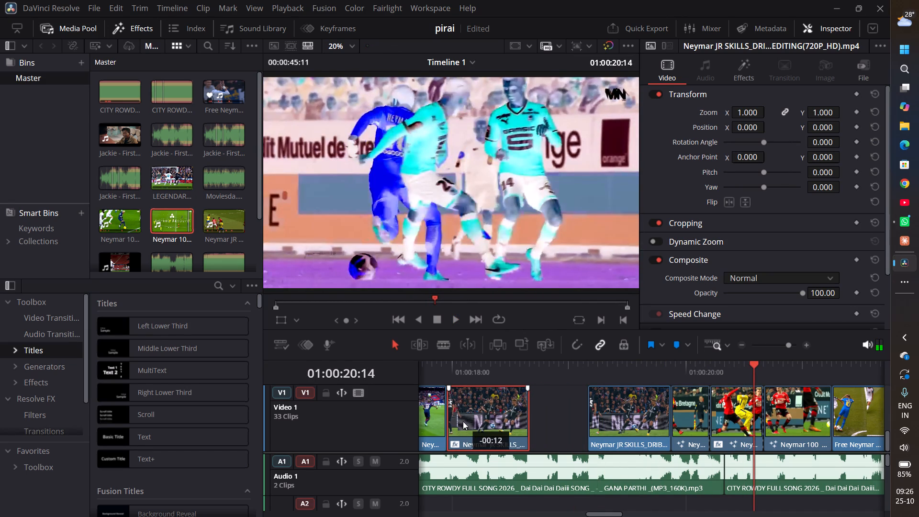
{"action": "left_click_drag", "start_coordinate": [463, 421], "coordinate": [473, 418]}
{"action": "left_click_drag", "start_coordinate": [625, 427], "coordinate": [608, 429]}
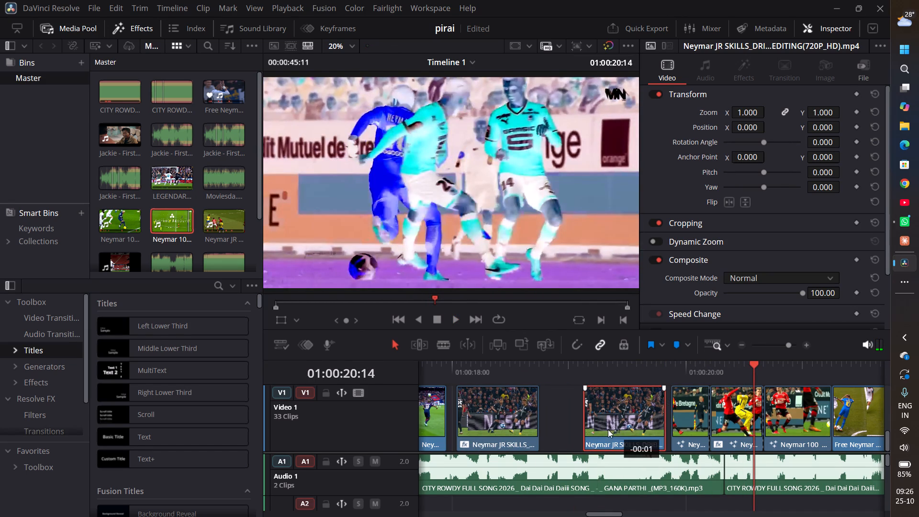
{"action": "left_click_drag", "start_coordinate": [608, 429], "coordinate": [573, 429]}
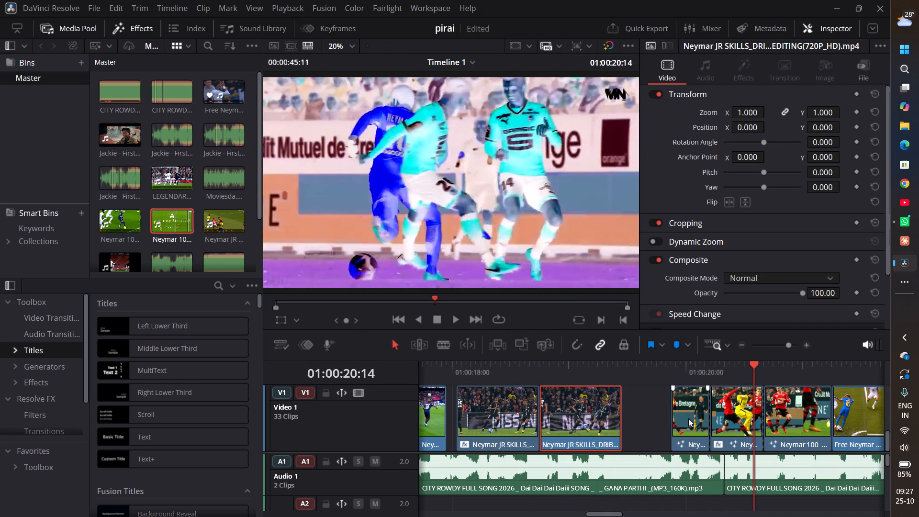
{"action": "left_click", "coordinate": [595, 430]}
{"action": "left_click", "coordinate": [501, 424]}
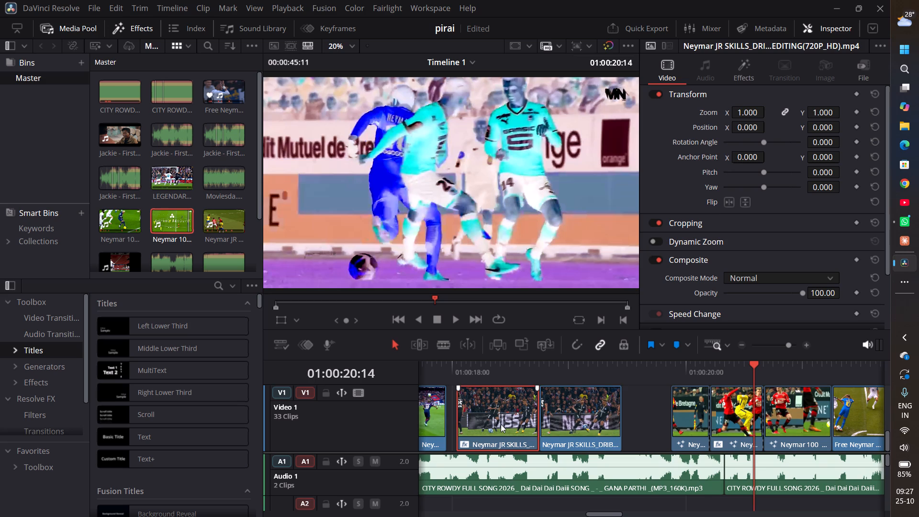
{"action": "left_click", "coordinate": [579, 418]}
Play the edit from about 01:00:19:20 to 01:00:22:08 in short stops to examine the Free Neymar clip's timing.
{"action": "left_click", "coordinate": [669, 375]}
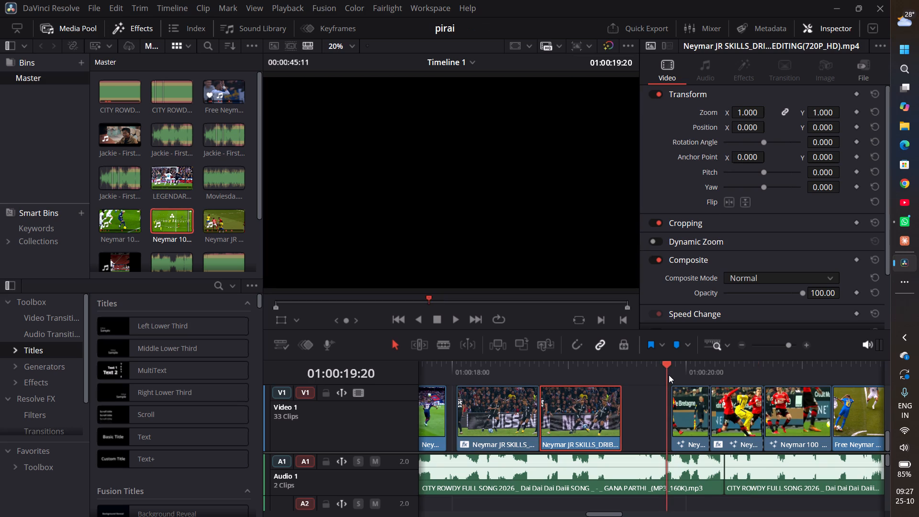
{"action": "key", "text": "space"}
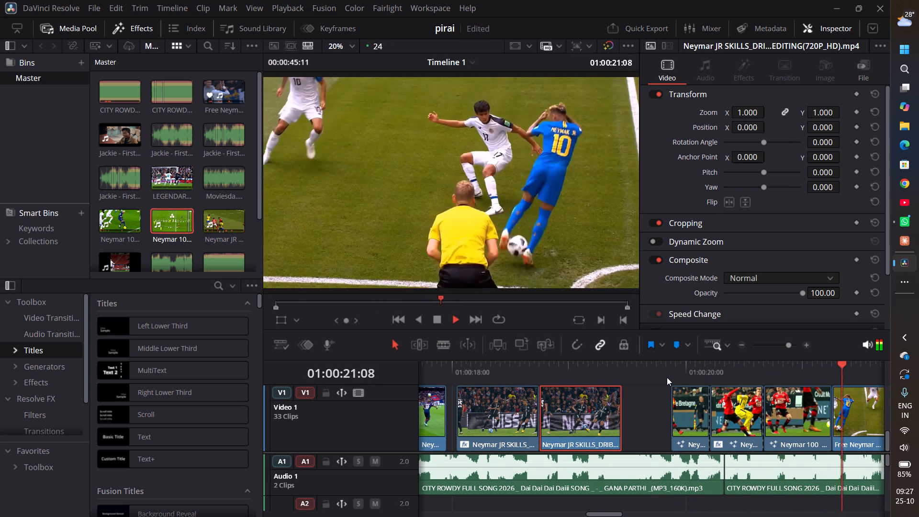
{"action": "key", "text": "space"}
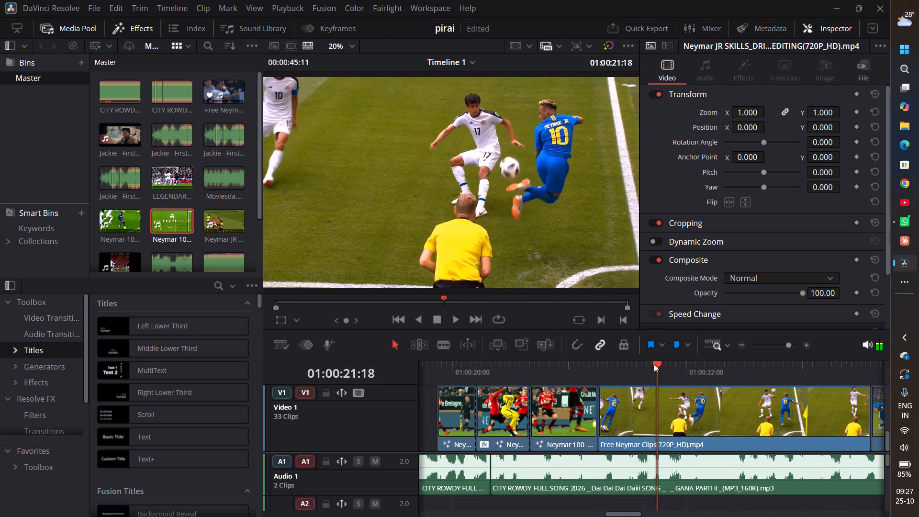
{"action": "key", "text": "space"}
{"action": "key", "text": "space"}
{"action": "left_click", "coordinate": [437, 373]}
{"action": "key", "text": "space"}
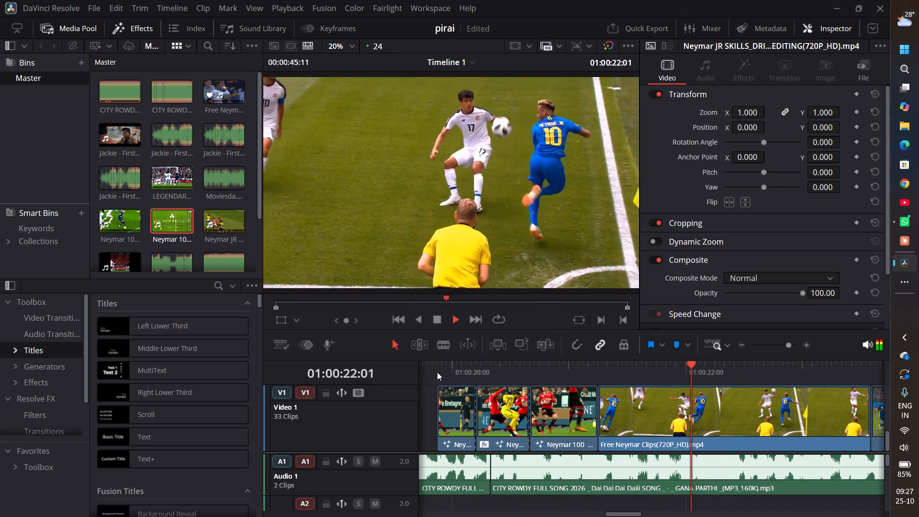
{"action": "key", "text": "space"}
Split the Free Neymar Clips clip at about 01:00:22:21 and delete its trailing part.
{"action": "left_click", "coordinate": [617, 423]}
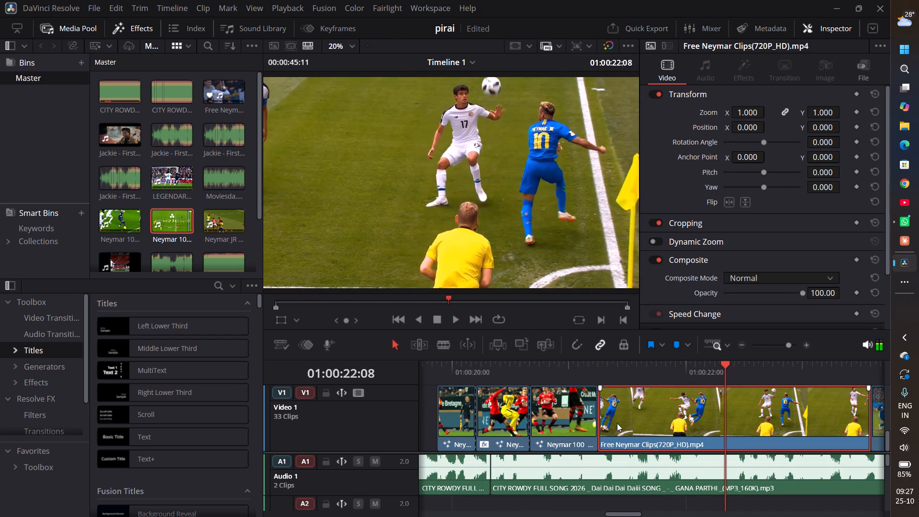
{"action": "left_click", "coordinate": [448, 343]}
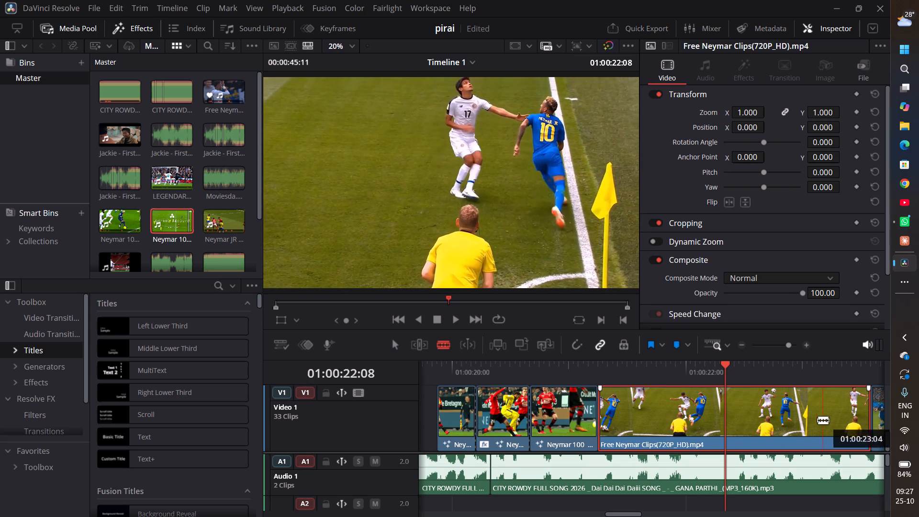
{"action": "left_click", "coordinate": [792, 420]}
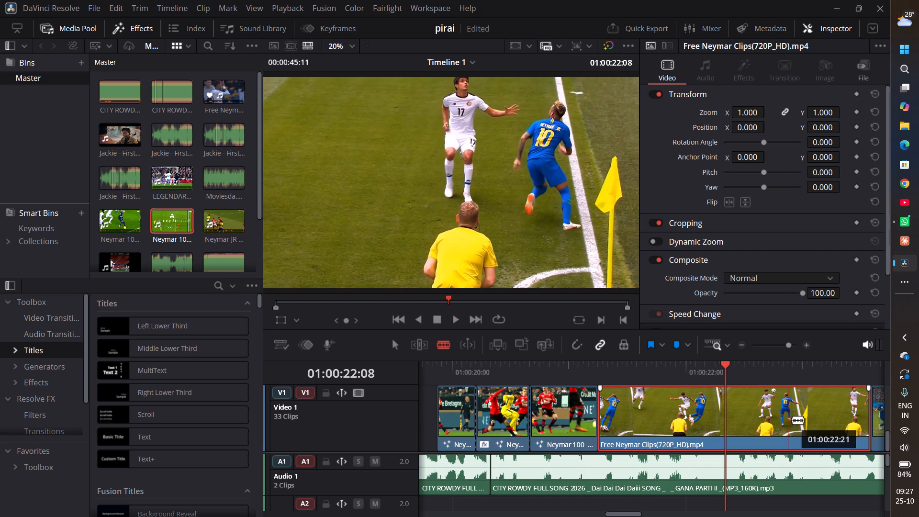
{"action": "left_click", "coordinate": [393, 343]}
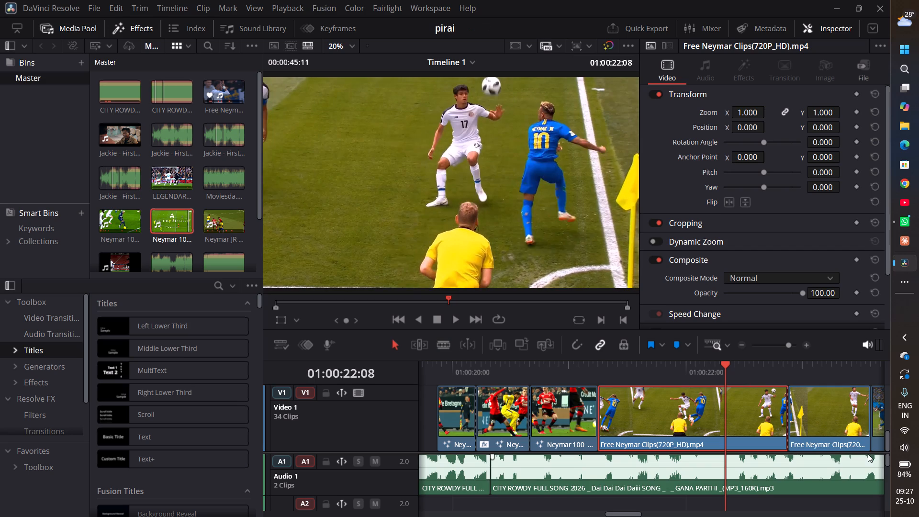
{"action": "left_click", "coordinate": [841, 430]}
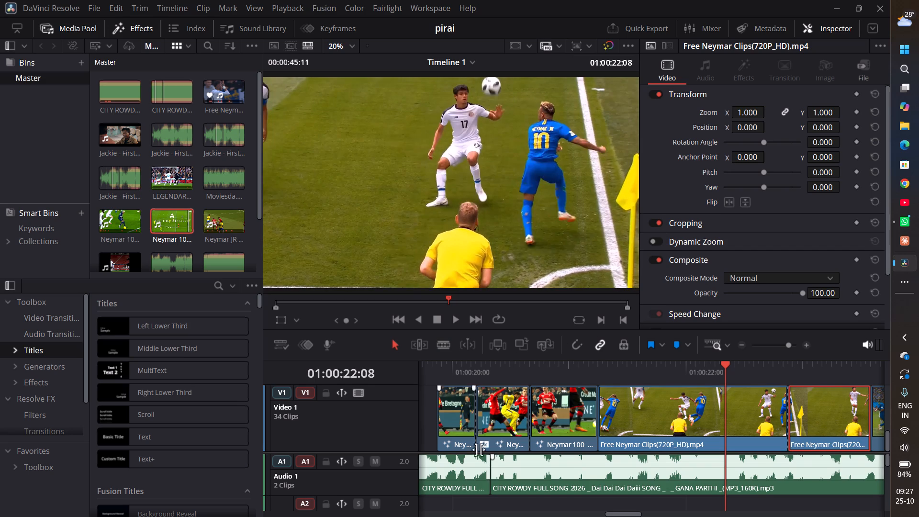
{"action": "right_click", "coordinate": [835, 402]}
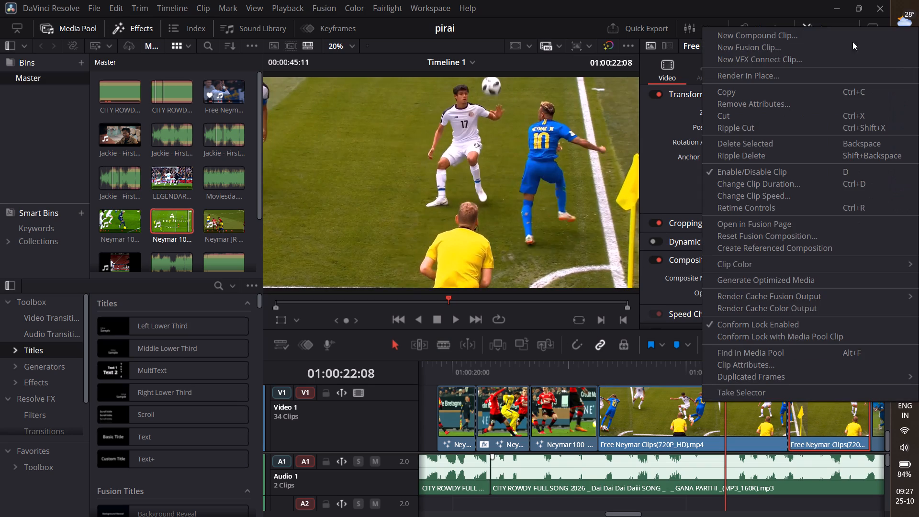
{"action": "left_click", "coordinate": [759, 147]}
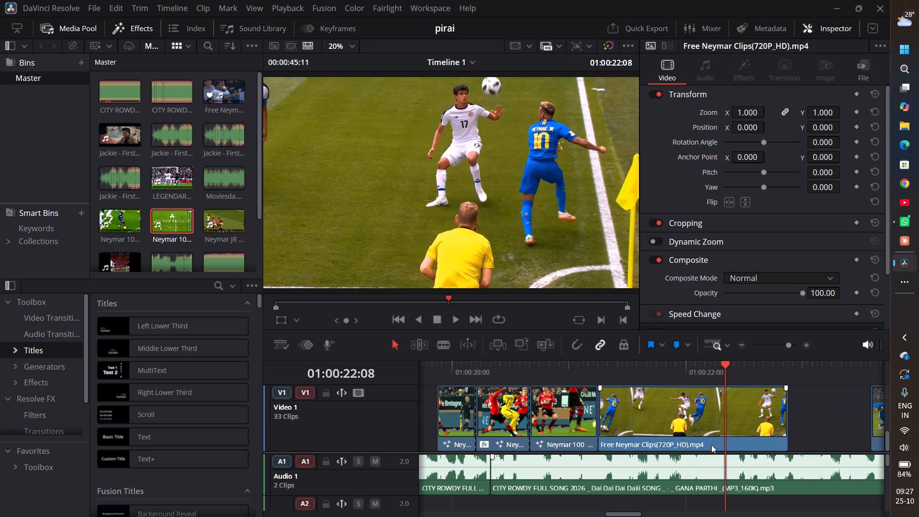
Move the shortened Free Neymar clip to start at about 01:00:21:18 and the three clips before it later, so all four run back to back.
{"action": "left_click_drag", "start_coordinate": [672, 421], "coordinate": [734, 422]}
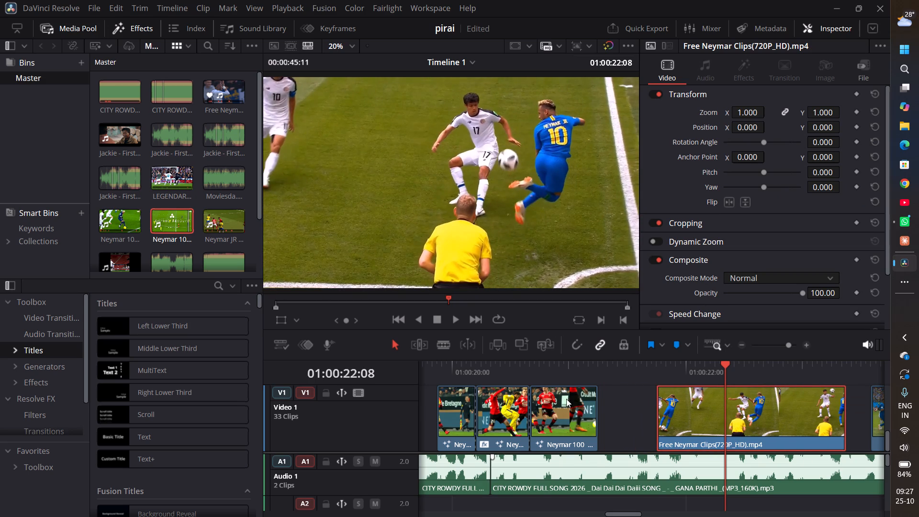
{"action": "left_click_drag", "start_coordinate": [559, 410], "coordinate": [619, 411]}
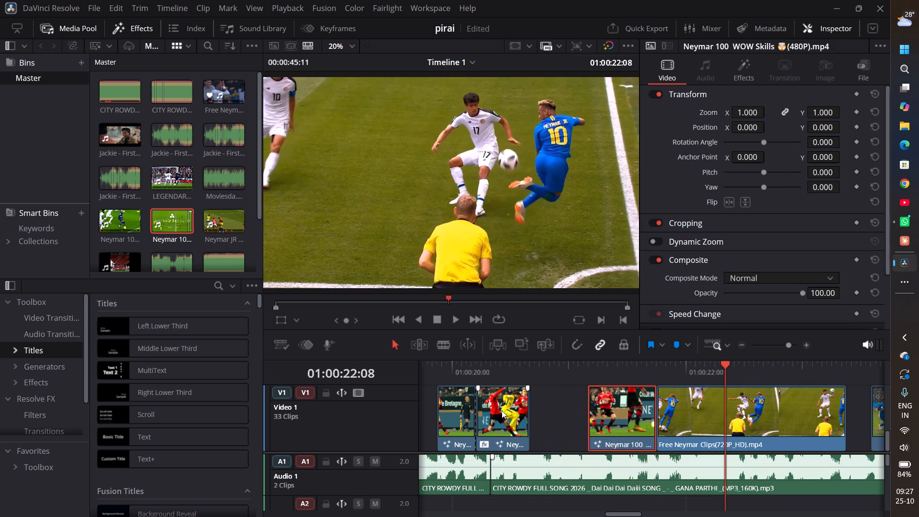
{"action": "left_click_drag", "start_coordinate": [499, 412], "coordinate": [560, 414]}
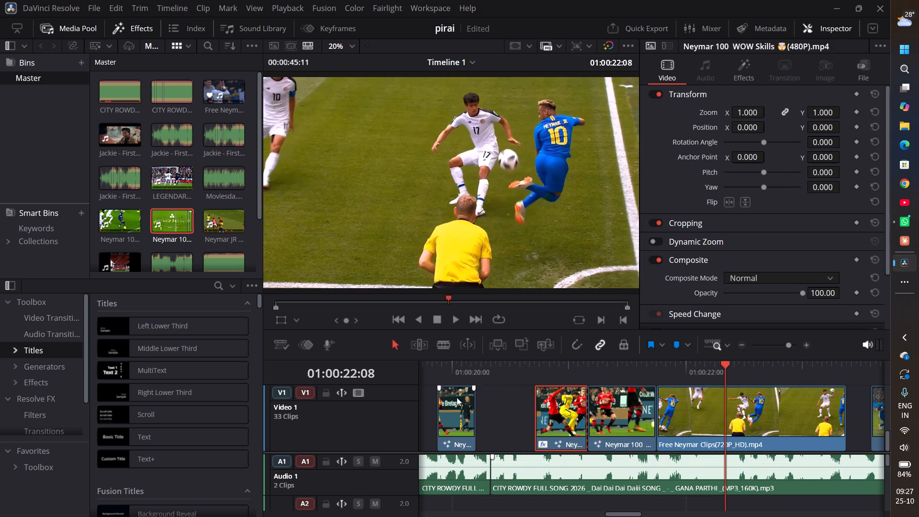
{"action": "left_click_drag", "start_coordinate": [450, 402], "coordinate": [517, 409]}
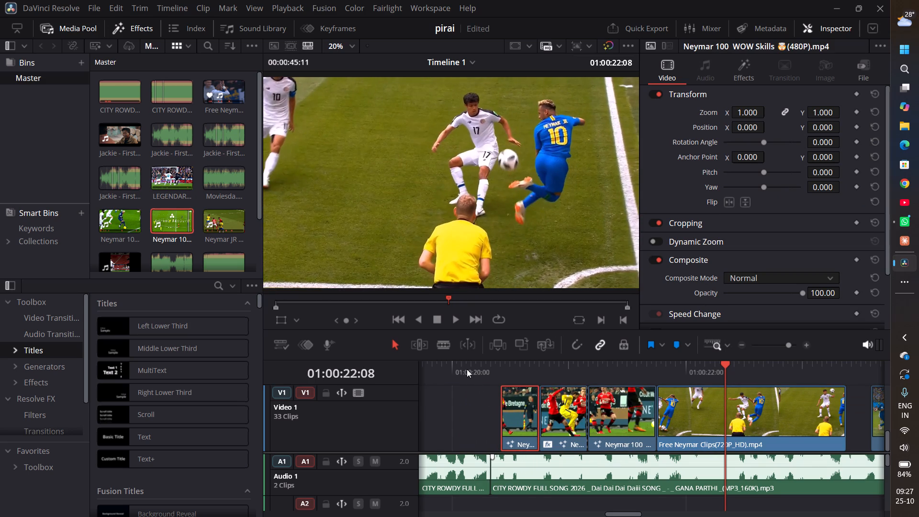
Play the rearranged clips from about 01:00:20 and replay the section from about 01:00:23 to 01:00:26 to examine the gaps.
{"action": "left_click", "coordinate": [467, 369]}
{"action": "key", "text": "space"}
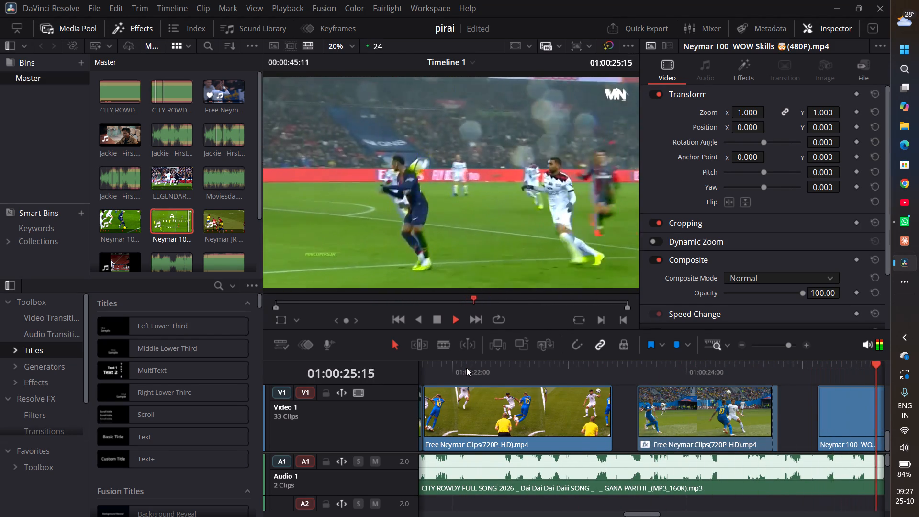
{"action": "key", "text": "space"}
{"action": "scroll", "coordinate": [505, 424], "scroll_direction": "down", "scroll_amount": 2, "text": "alt"}
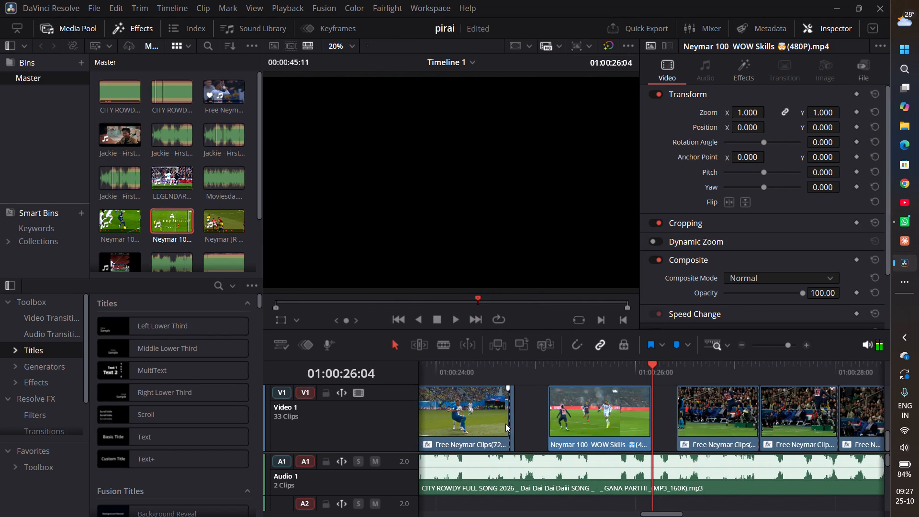
{"action": "scroll", "coordinate": [505, 424], "scroll_direction": "down", "scroll_amount": 5, "text": "alt"}
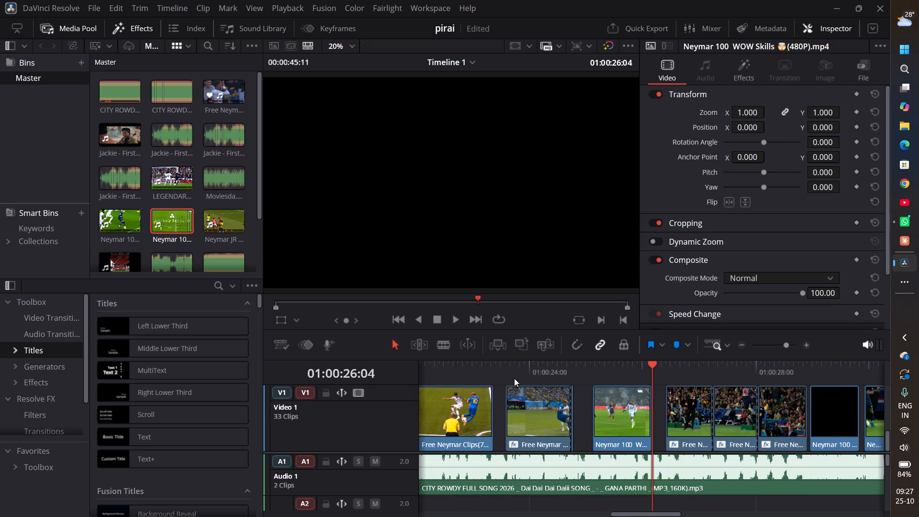
{"action": "left_click", "coordinate": [496, 359]}
{"action": "left_click", "coordinate": [493, 365]}
{"action": "key", "text": "space"}
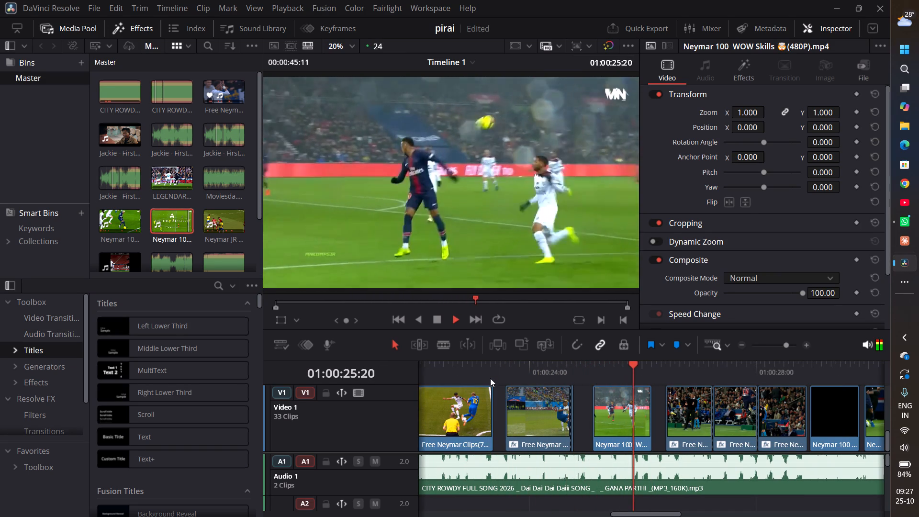
{"action": "key", "text": "space"}
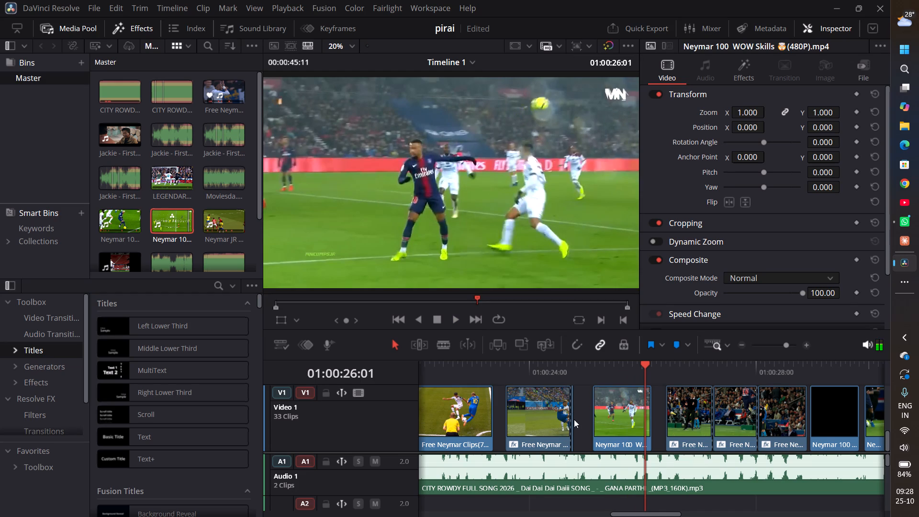
Move the Free Neymar clip near 01:00:24 later to meet the Neymar 100 WOW Skills clip, overwriting the sliver between them.
{"action": "left_click", "coordinate": [572, 421]}
{"action": "left_click_drag", "start_coordinate": [541, 422], "coordinate": [565, 419]}
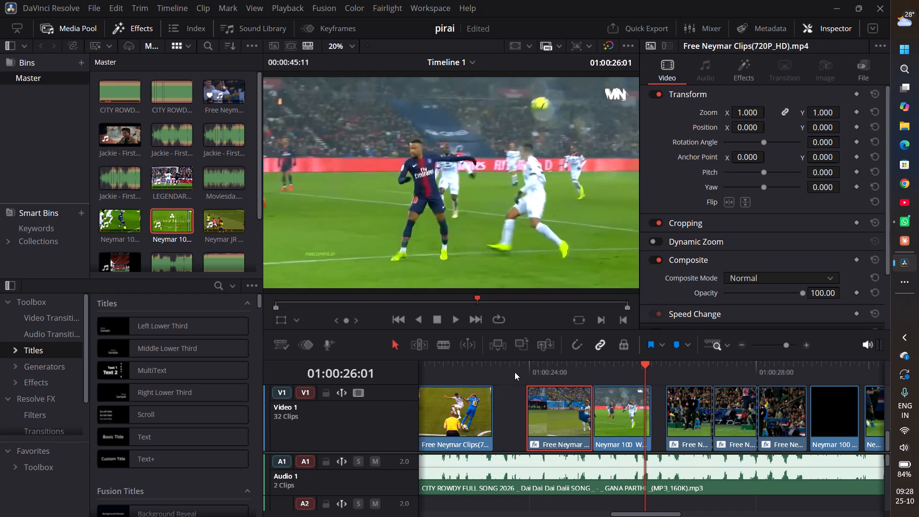
Play from the moved Free Neymar clip near 01:00:24 past the end of the song.
{"action": "left_click", "coordinate": [520, 366]}
{"action": "key", "text": "space"}
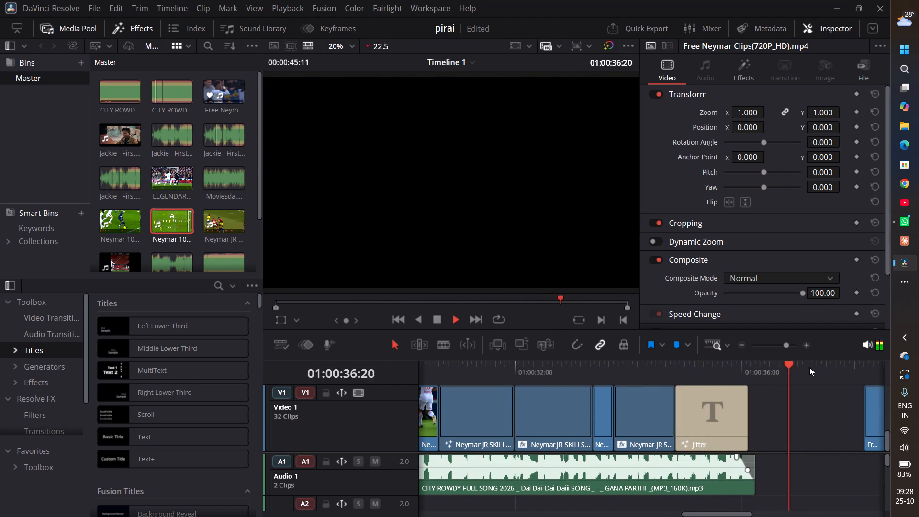
{"action": "key", "text": "space"}
{"action": "scroll", "coordinate": [874, 369], "scroll_direction": "down", "scroll_amount": 7, "text": "alt"}
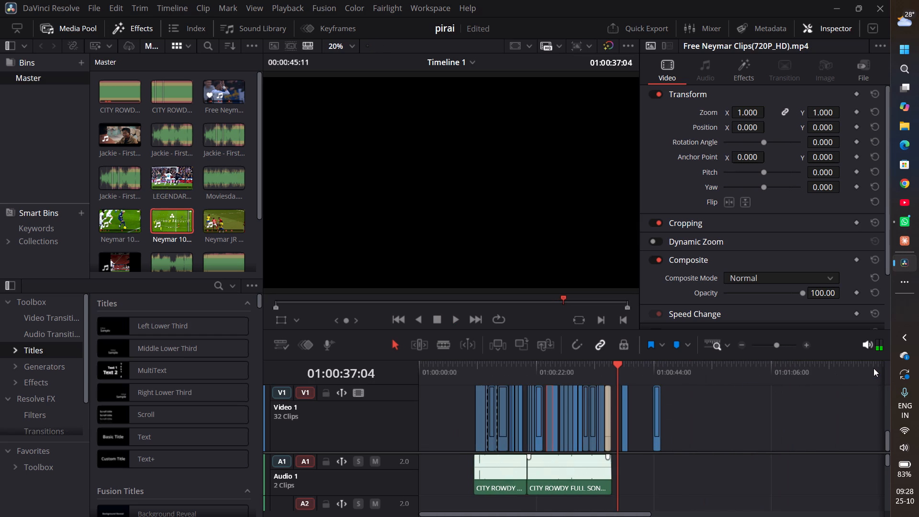
Play the edit from the song's start, then replay it from about 01:00:16 and 01:00:17 to examine the remaining gaps.
{"action": "left_click", "coordinate": [476, 369]}
{"action": "key", "text": "space"}
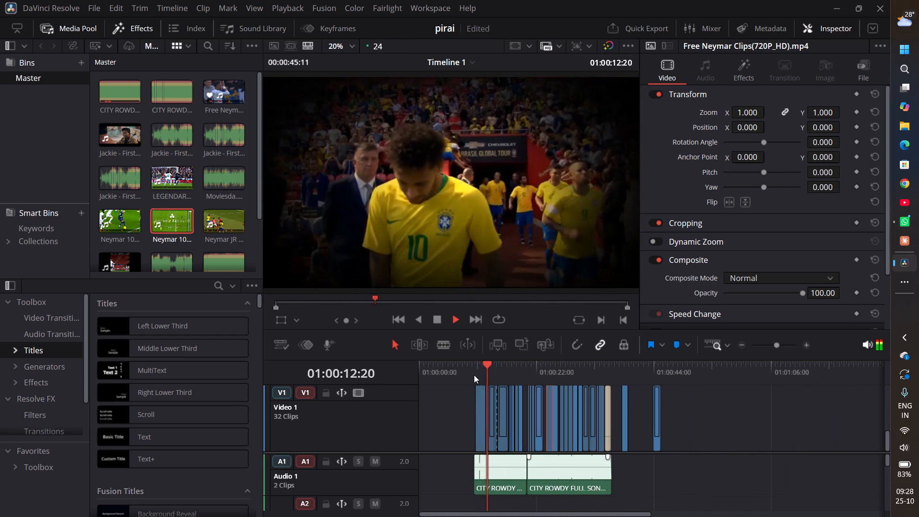
{"action": "key", "text": "space"}
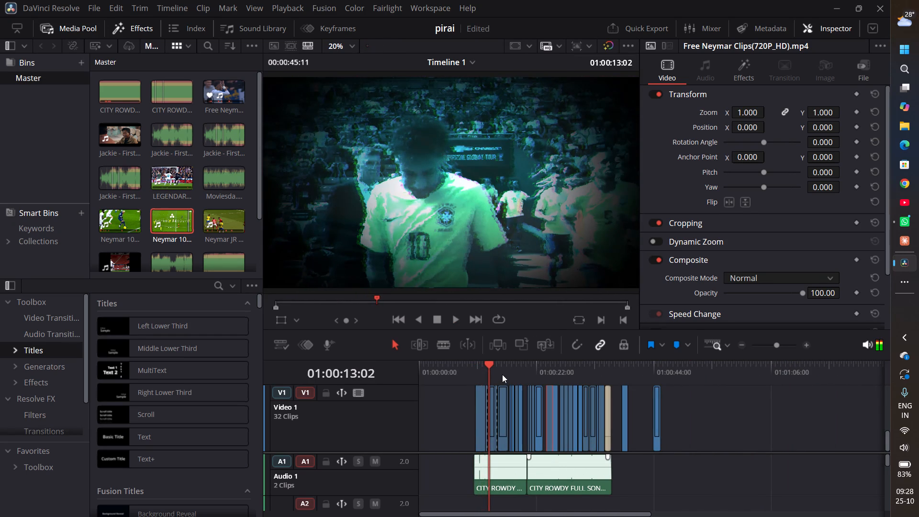
{"action": "left_click", "coordinate": [502, 372]}
{"action": "left_click", "coordinate": [488, 371]}
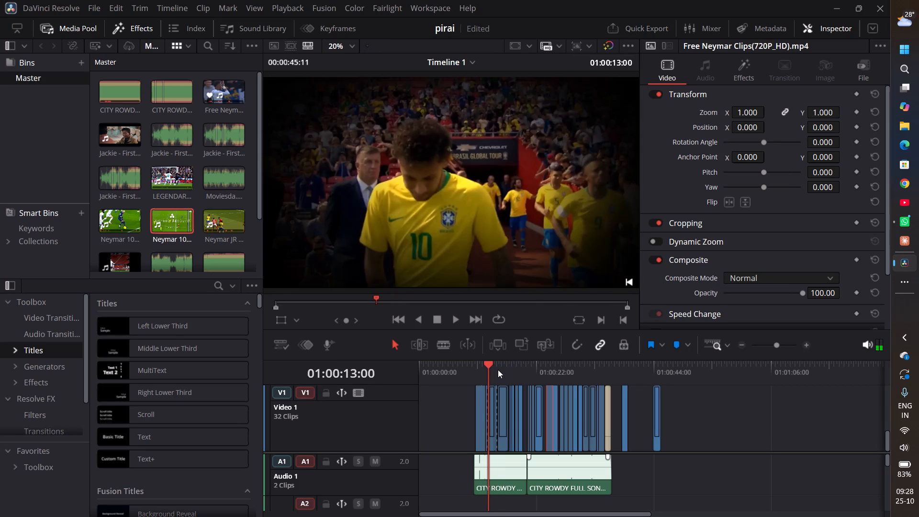
{"action": "left_click", "coordinate": [498, 370]}
{"action": "left_click", "coordinate": [507, 369]}
{"action": "key", "text": "space"}
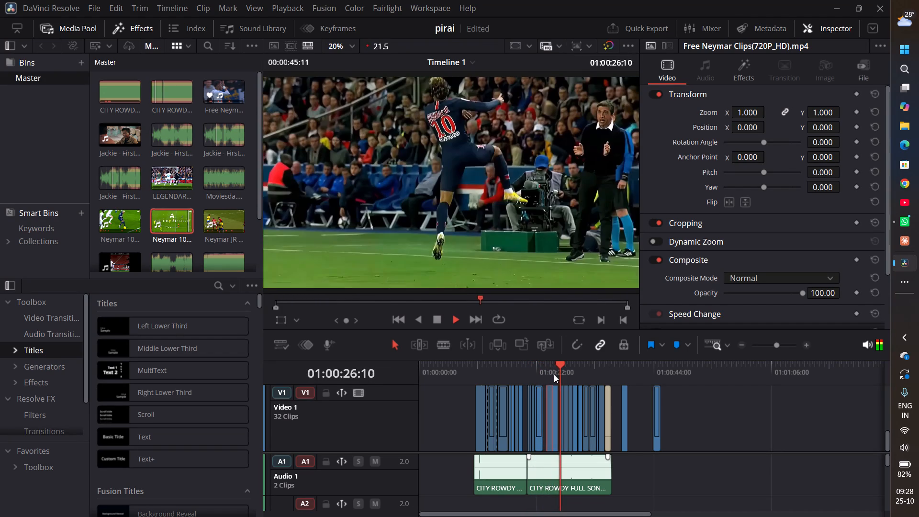
{"action": "left_click", "coordinate": [526, 368]}
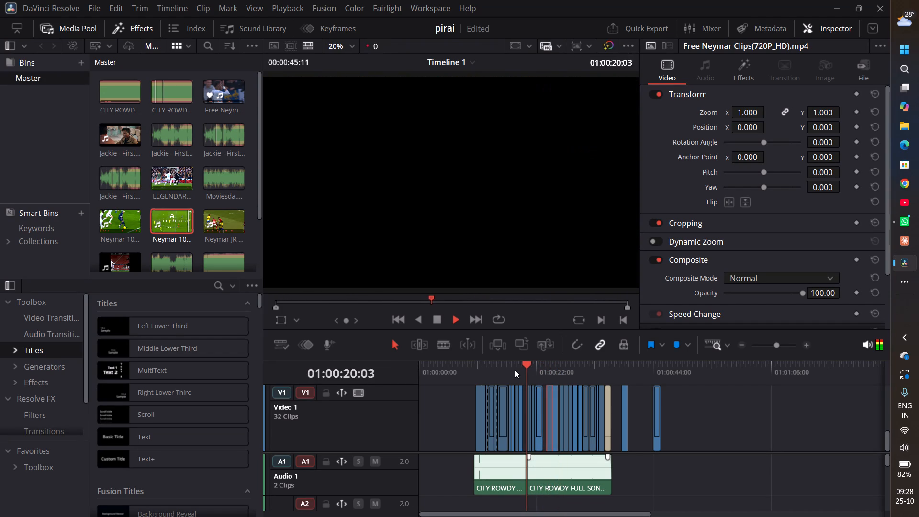
{"action": "left_click", "coordinate": [511, 368]}
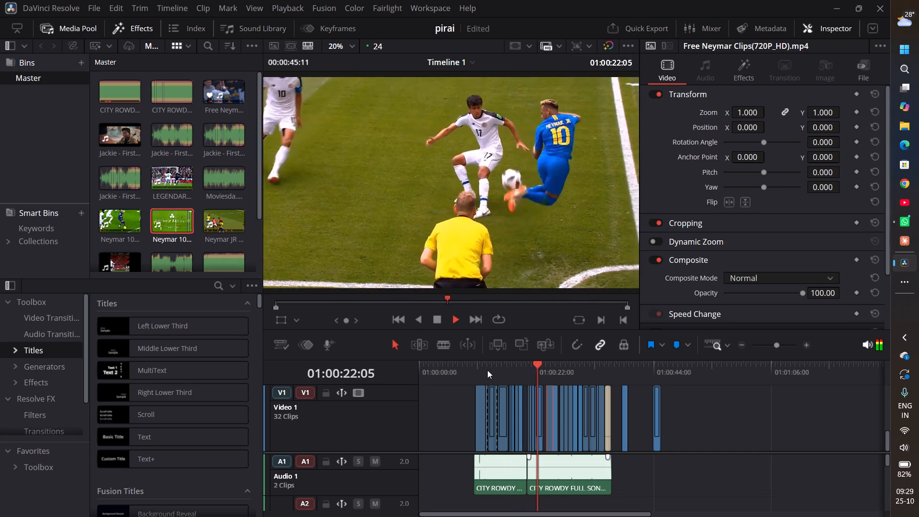
{"action": "key", "text": "space"}
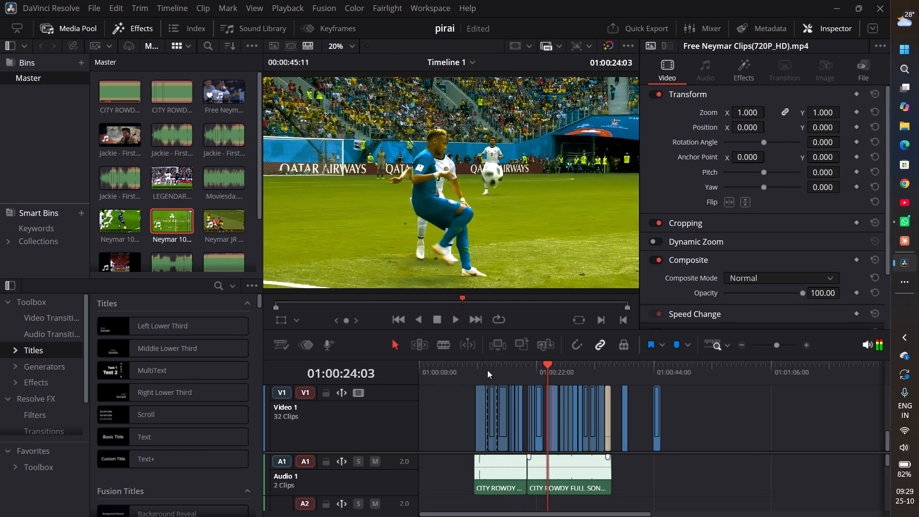
{"action": "left_click", "coordinate": [487, 370]}
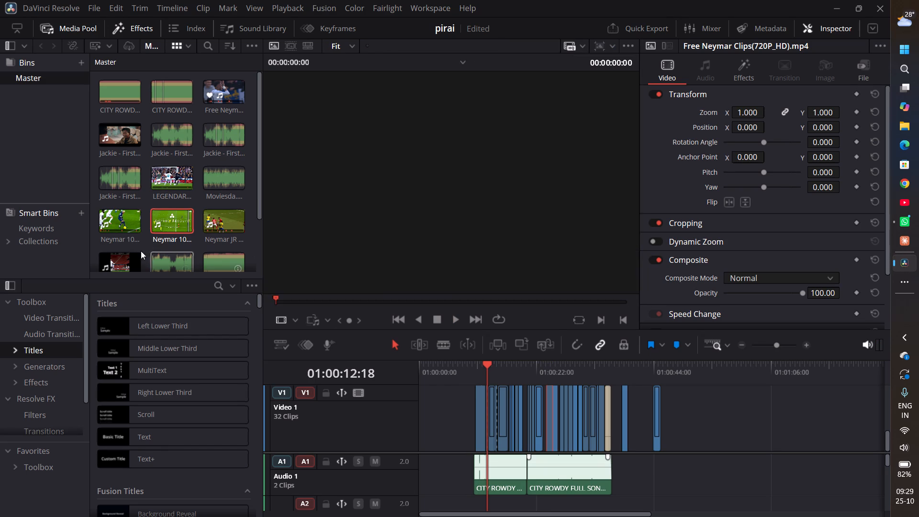
Add the Neymar Showed Man United LEVELS video with its audio to the timeline at about 01:00:57, beyond the existing clips.
{"action": "scroll", "coordinate": [134, 269], "scroll_direction": "down", "scroll_amount": 1}
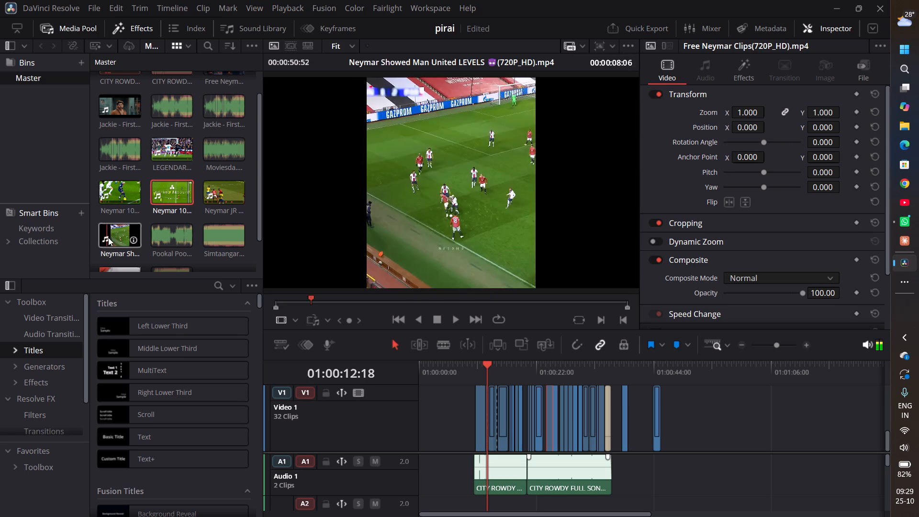
{"action": "left_click_drag", "start_coordinate": [120, 239], "coordinate": [647, 361]}
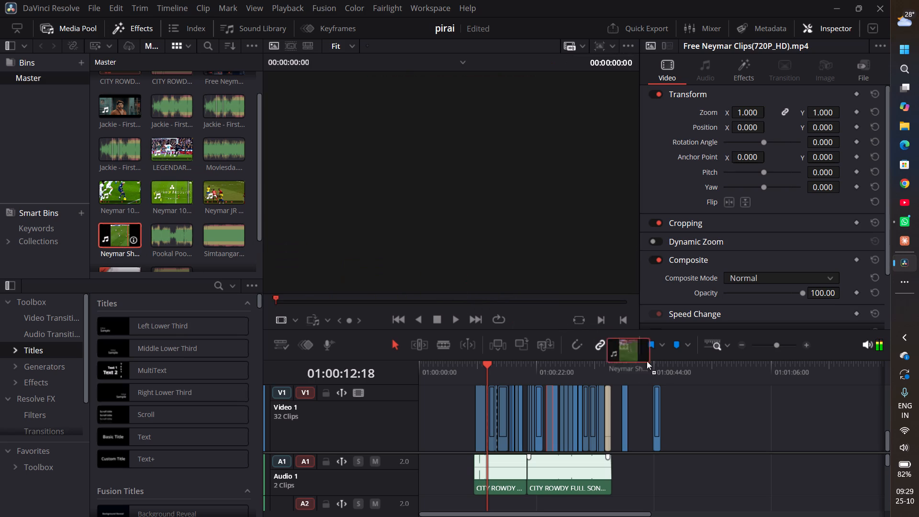
{"action": "left_click_drag", "start_coordinate": [647, 361], "coordinate": [725, 454]}
{"action": "left_click", "coordinate": [720, 371]}
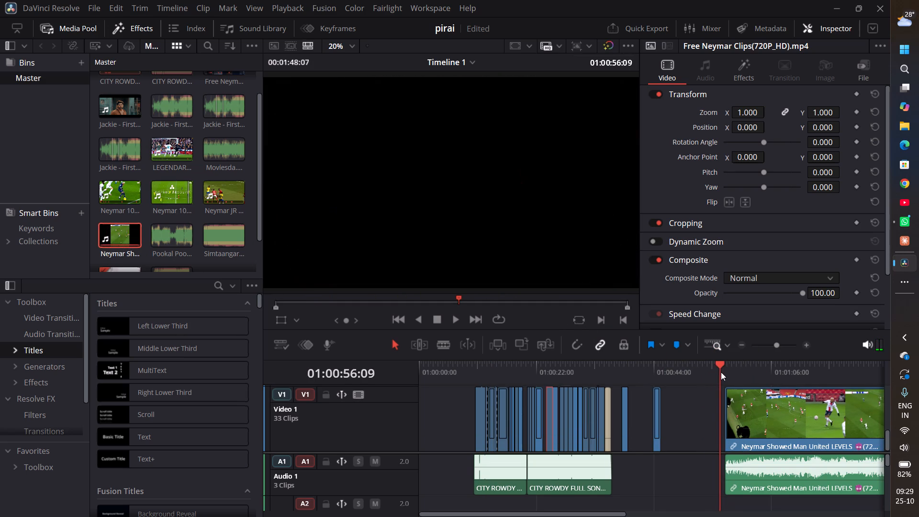
Play through the Neymar Showed Man United LEVELS video on the timeline to find a usable moment around 01:01:15.
{"action": "key", "text": "space"}
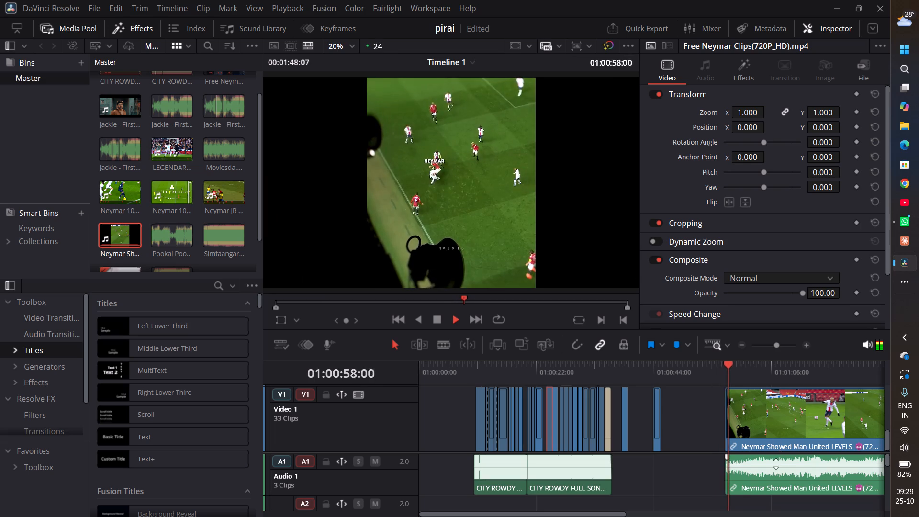
{"action": "scroll", "coordinate": [776, 464], "scroll_direction": "down", "scroll_amount": 3, "text": "alt"}
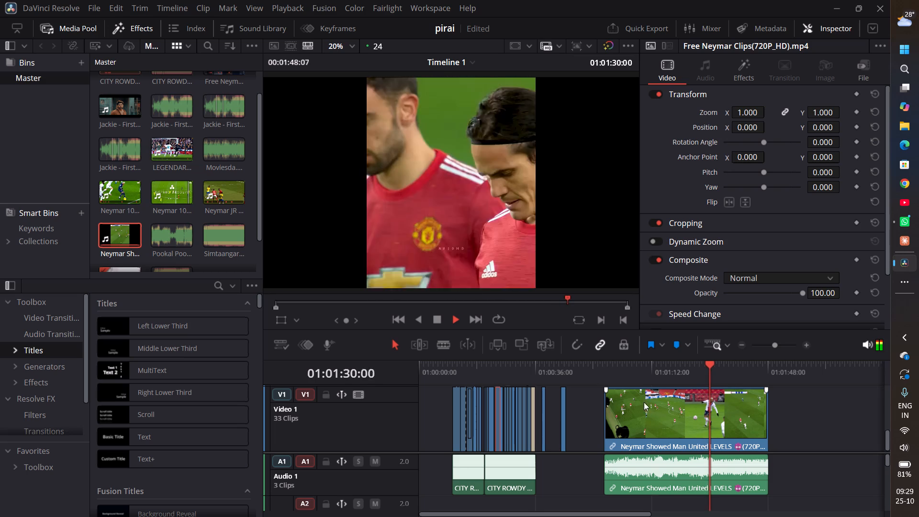
{"action": "left_click", "coordinate": [661, 365]}
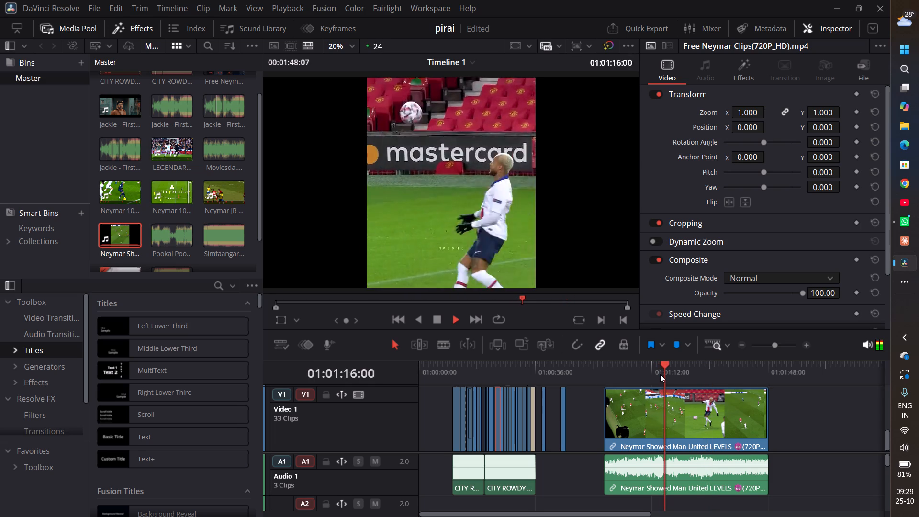
{"action": "key", "text": "space"}
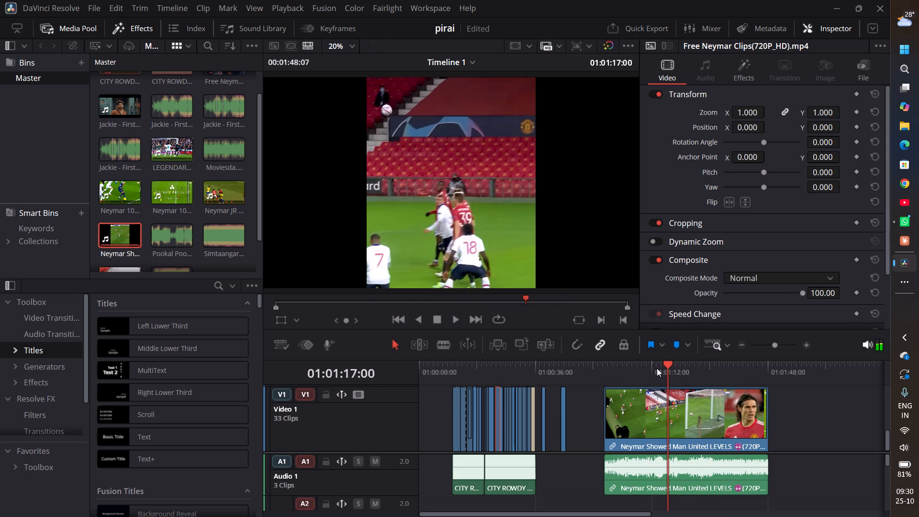
{"action": "left_click", "coordinate": [657, 368]}
{"action": "key", "text": "space"}
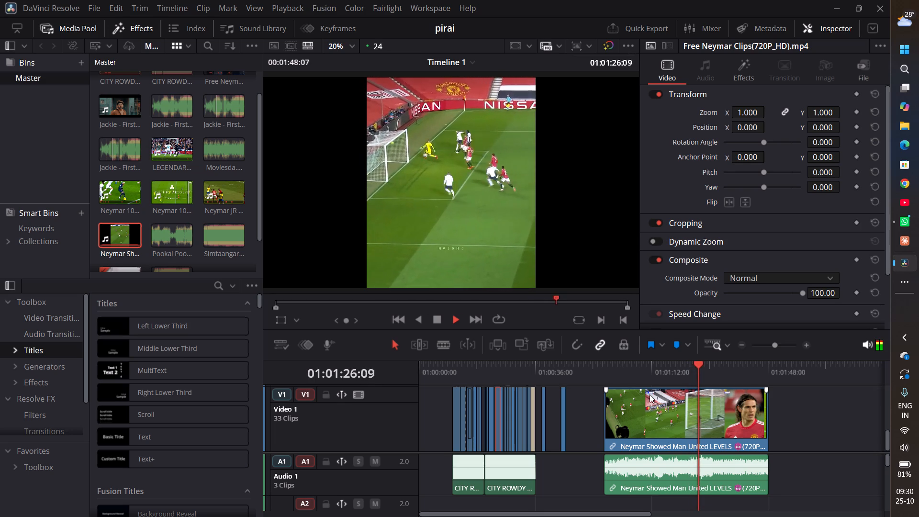
{"action": "left_click", "coordinate": [723, 366]}
{"action": "left_click", "coordinate": [734, 368]}
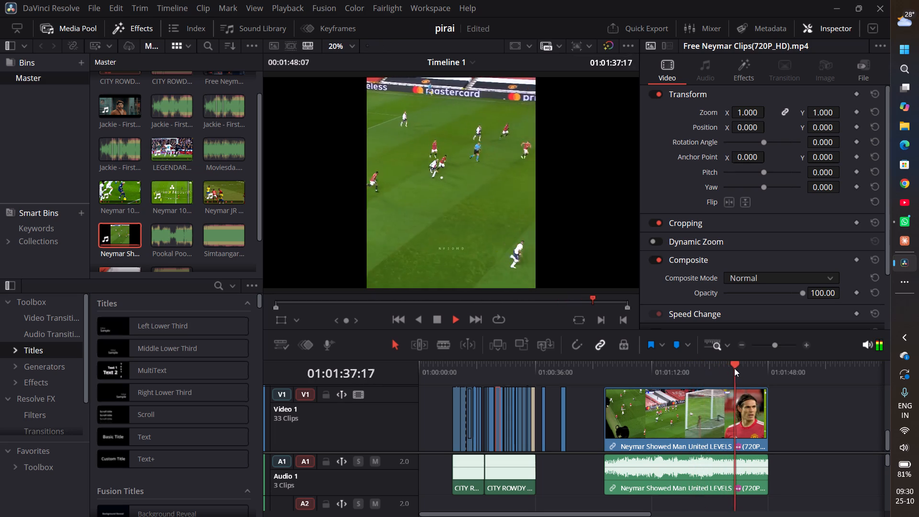
{"action": "left_click", "coordinate": [742, 368]}
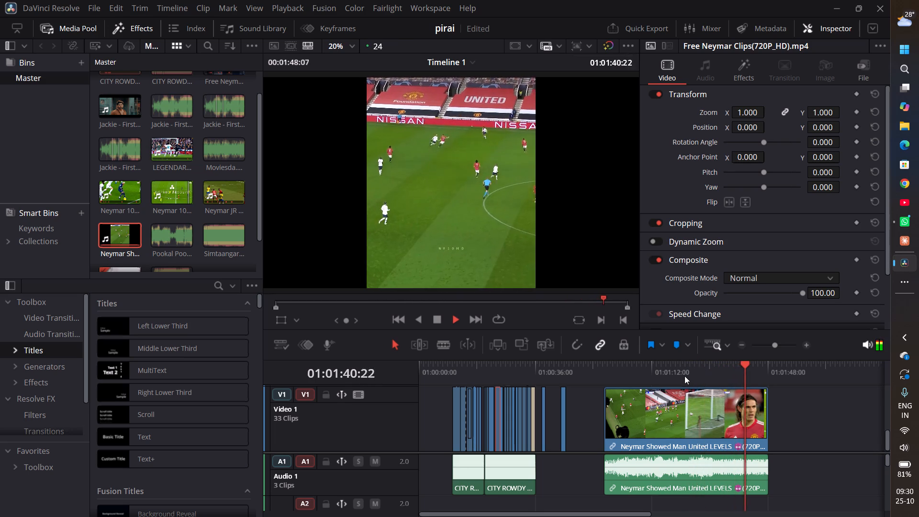
{"action": "left_click", "coordinate": [676, 373]}
{"action": "left_click", "coordinate": [665, 375]}
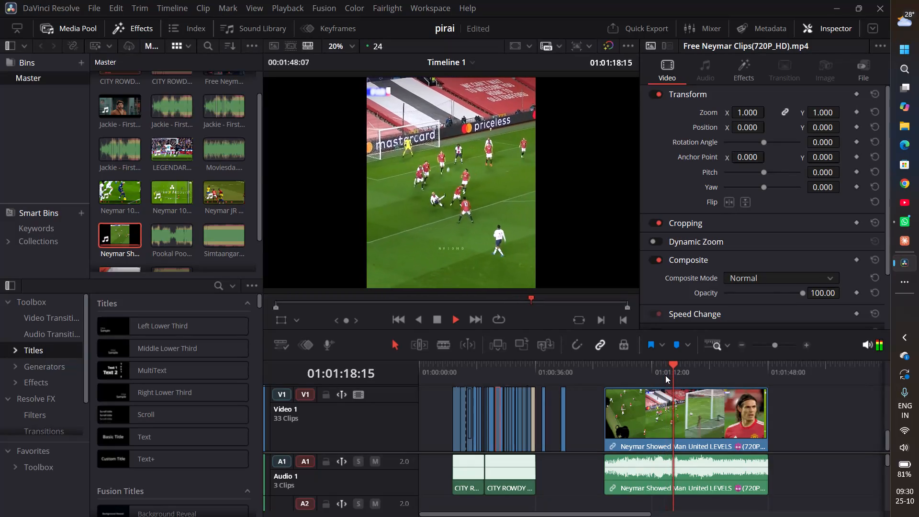
{"action": "left_click", "coordinate": [654, 373]}
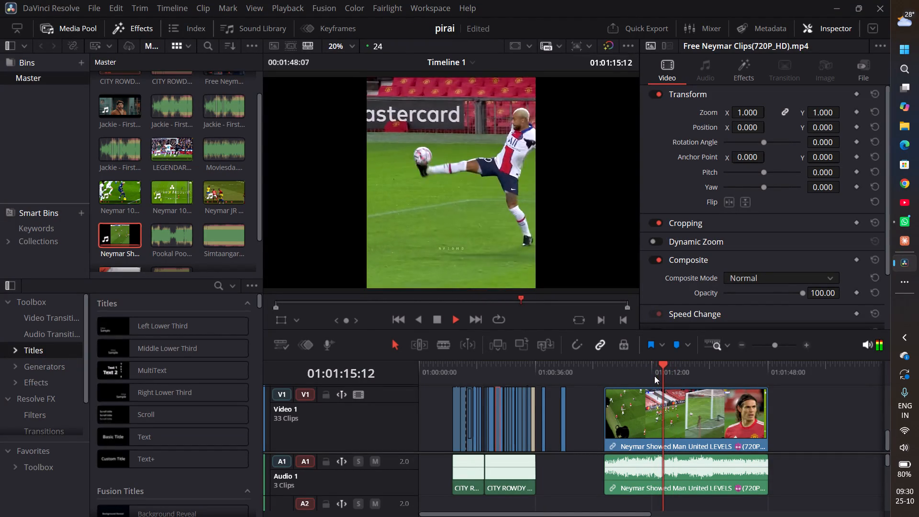
{"action": "key", "text": "space"}
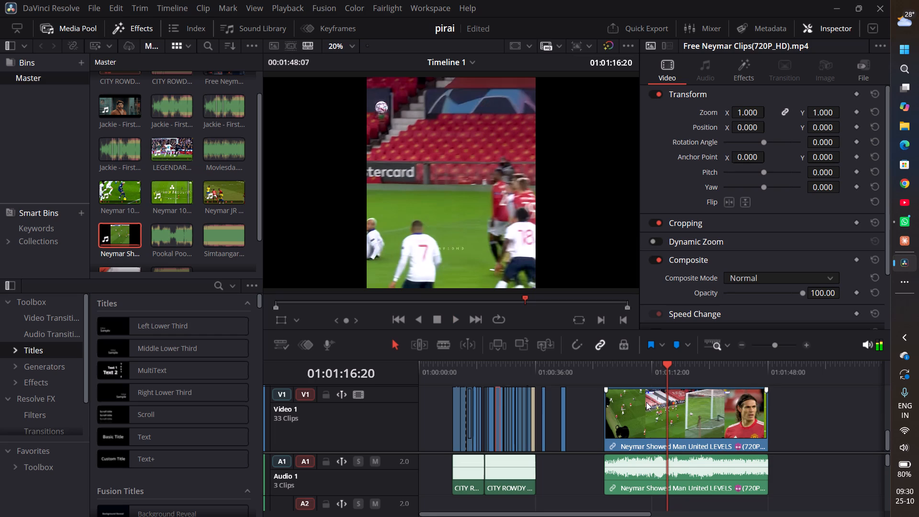
Cut the Man United LEVELS video and its audio at about 01:01:15 and at 01:01:16:20.
{"action": "scroll", "coordinate": [647, 402], "scroll_direction": "up", "scroll_amount": 3, "text": "alt"}
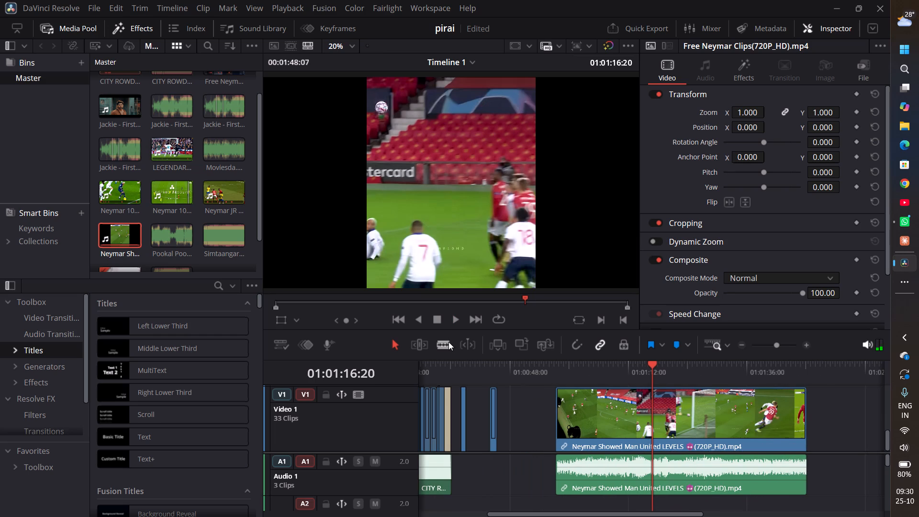
{"action": "left_click", "coordinate": [448, 342]}
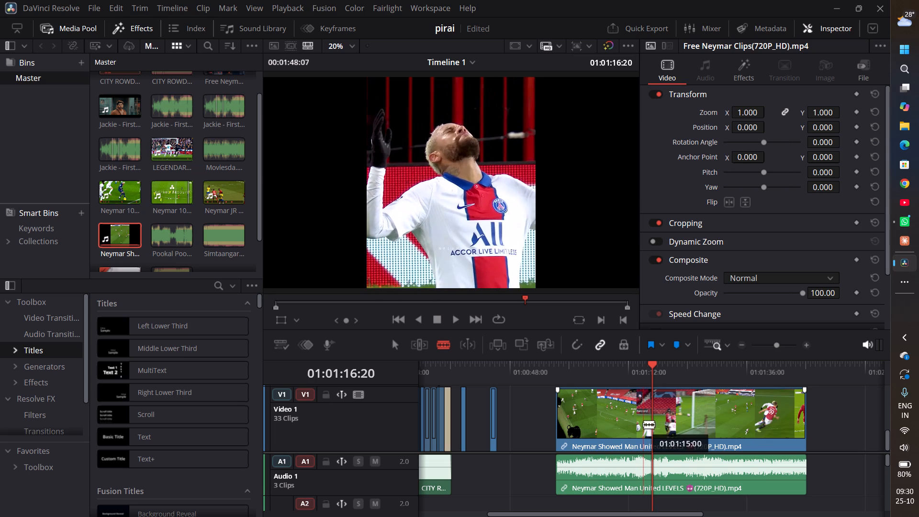
{"action": "left_click", "coordinate": [644, 424]}
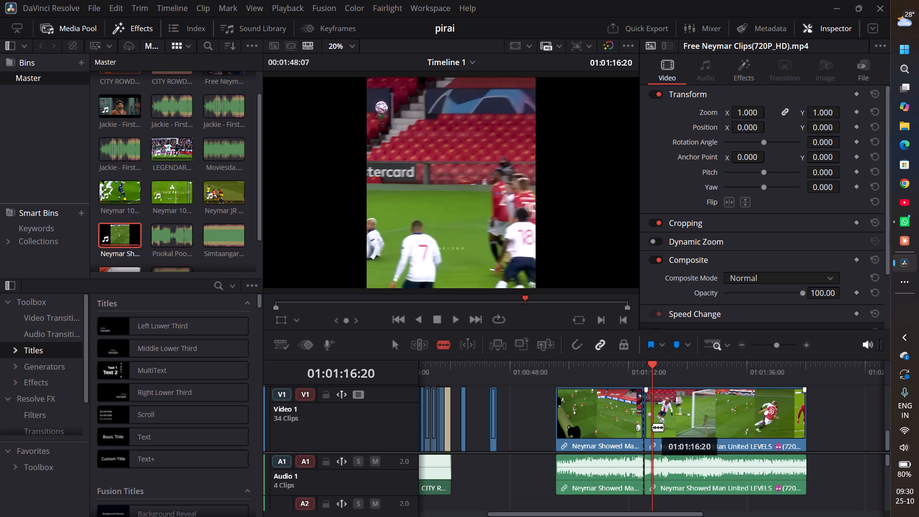
{"action": "left_click", "coordinate": [652, 427]}
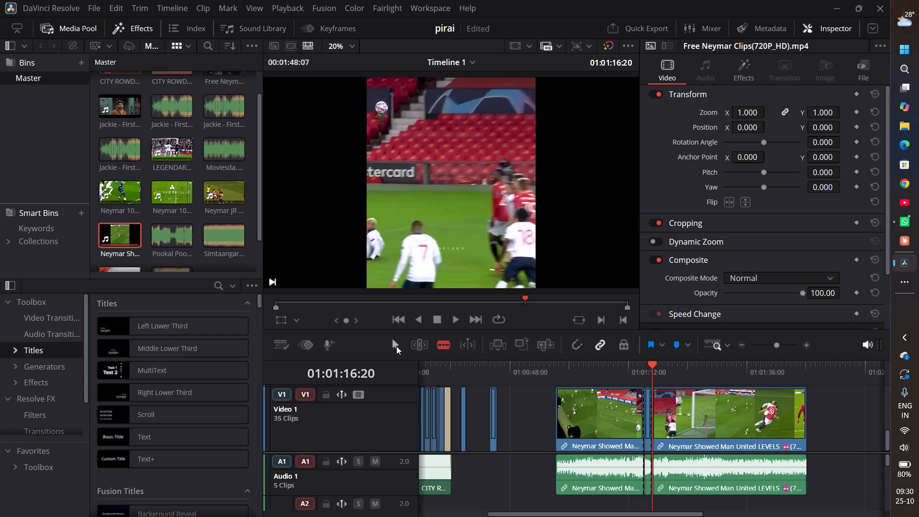
Move the short cut-out Man United piece about 35 seconds earlier, between the two spare clips after the song.
{"action": "left_click", "coordinate": [396, 346]}
{"action": "left_click_drag", "start_coordinate": [648, 435], "coordinate": [474, 465]}
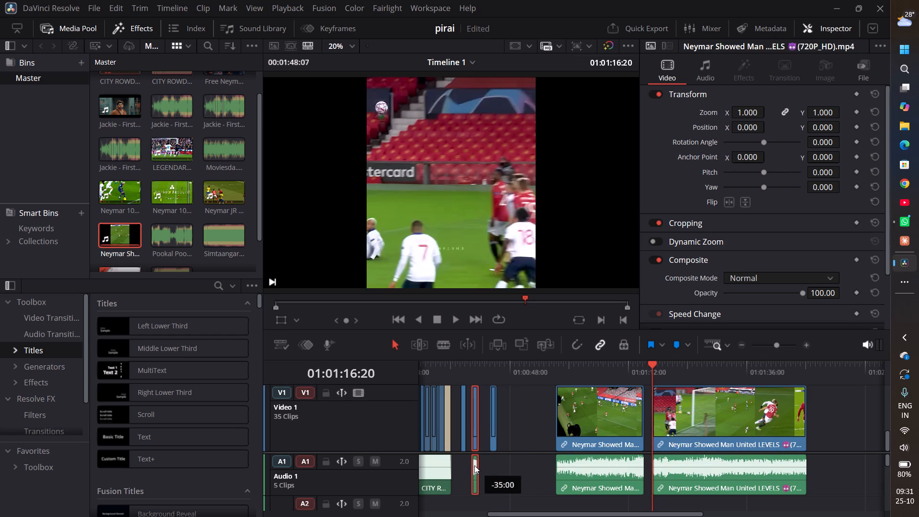
{"action": "left_click_drag", "start_coordinate": [474, 465], "coordinate": [480, 464]}
Move the long opening piece of the Man United video onto the trailing piece, overwriting most of it from about 01:01:18.
{"action": "left_click_drag", "start_coordinate": [565, 440], "coordinate": [762, 426]}
{"action": "left_click_drag", "start_coordinate": [790, 427], "coordinate": [698, 439]}
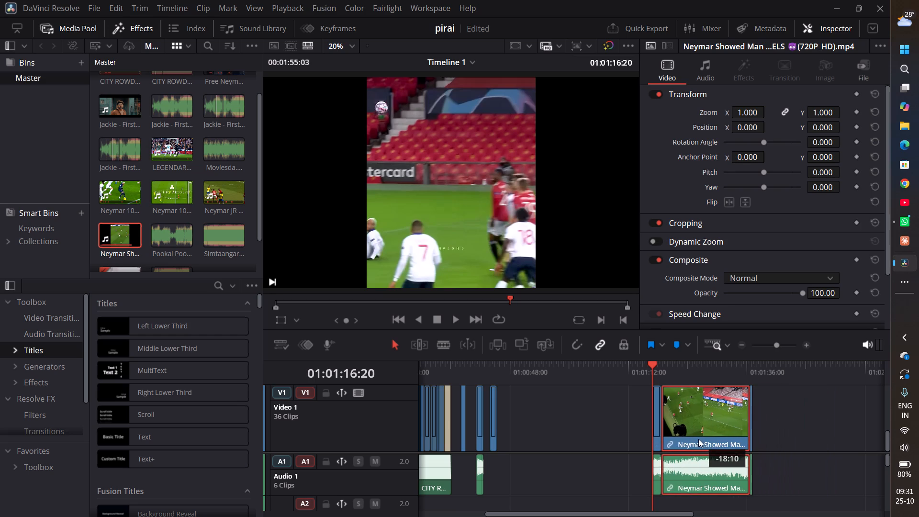
{"action": "left_click_drag", "start_coordinate": [698, 439], "coordinate": [695, 439]}
Play the moved Man United piece, then the edit from about 01:00:18 to examine the gap near 01:00:19.
{"action": "key", "text": "space"}
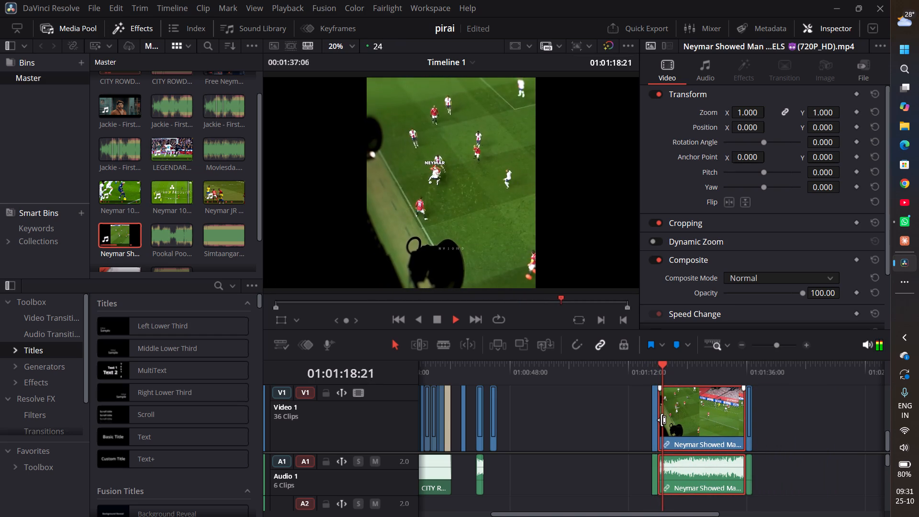
{"action": "key", "text": "space"}
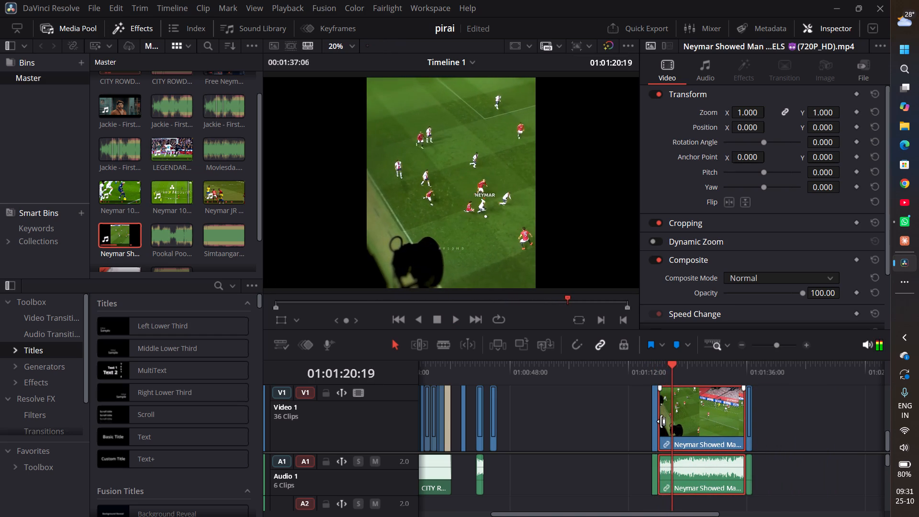
{"action": "scroll", "coordinate": [697, 434], "scroll_direction": "down", "scroll_amount": 2}
{"action": "scroll", "coordinate": [696, 440], "scroll_direction": "down", "scroll_amount": 2, "text": "alt"}
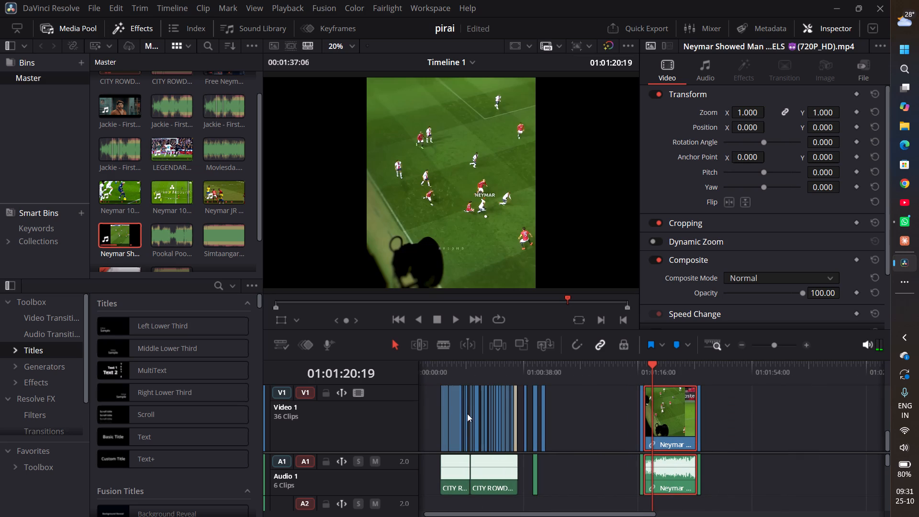
{"action": "scroll", "coordinate": [466, 401], "scroll_direction": "up", "scroll_amount": 3, "text": "alt"}
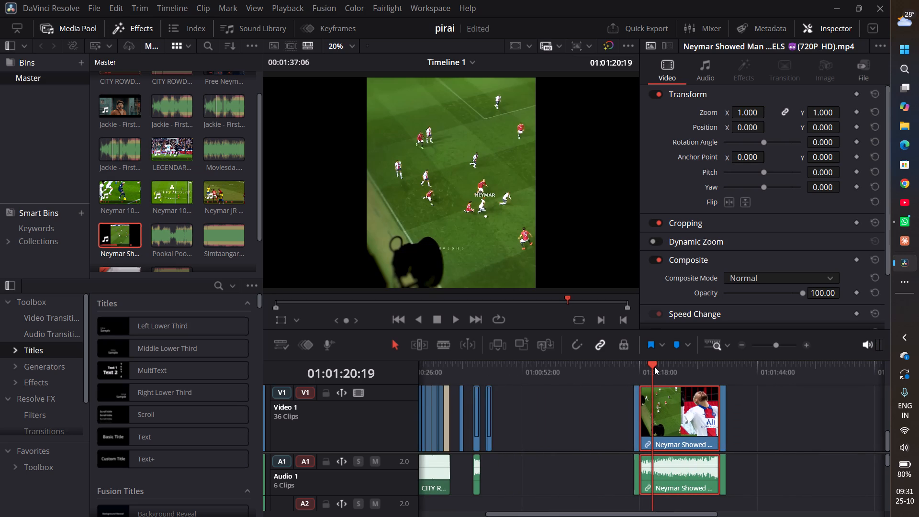
{"action": "left_click_drag", "start_coordinate": [654, 367], "coordinate": [510, 391]}
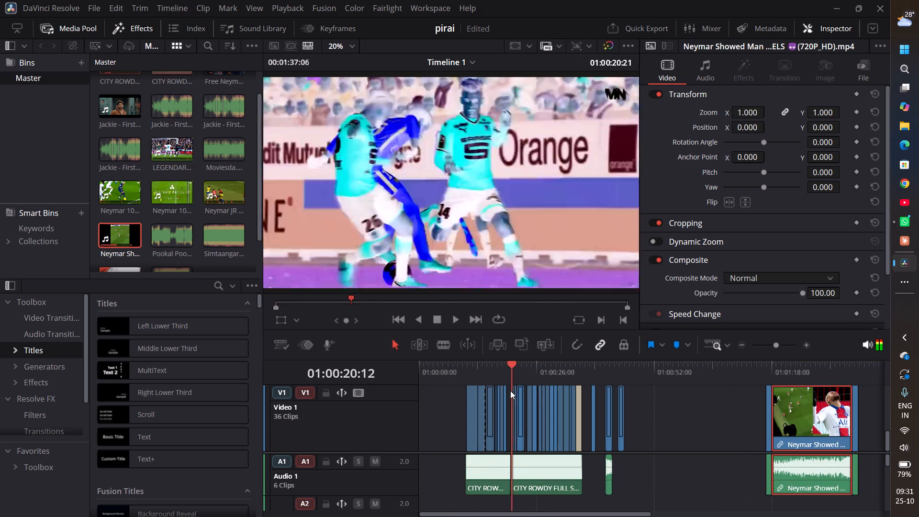
{"action": "left_click_drag", "start_coordinate": [510, 391], "coordinate": [501, 392]}
{"action": "key", "text": "space"}
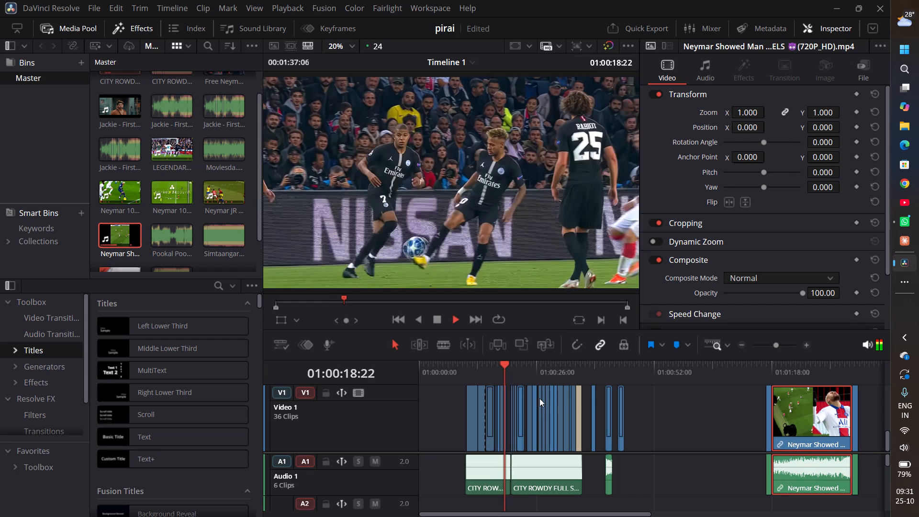
{"action": "key", "text": "space"}
Lower the audio volume of the short Man United clip after the song to -98.6.
{"action": "scroll", "coordinate": [559, 401], "scroll_direction": "up", "scroll_amount": 3, "text": "alt"}
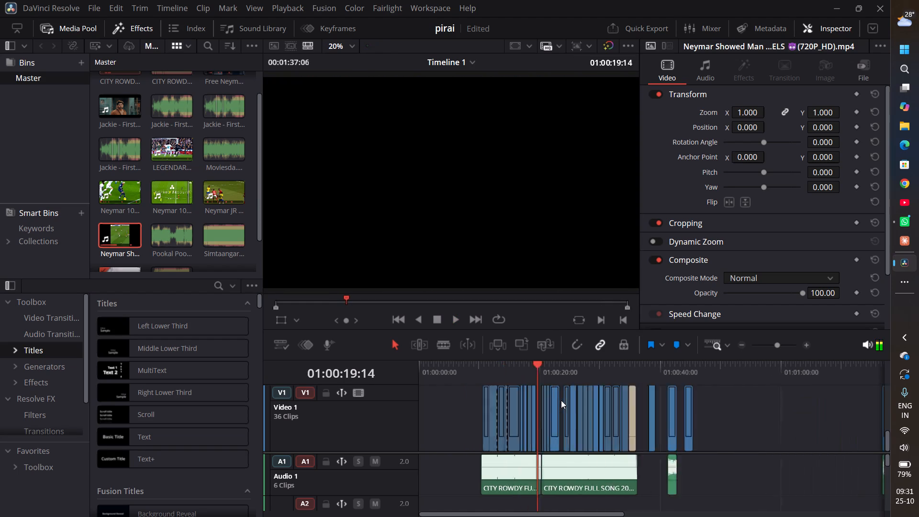
{"action": "scroll", "coordinate": [561, 400], "scroll_direction": "up", "scroll_amount": 7, "text": "alt"}
{"action": "scroll", "coordinate": [562, 399], "scroll_direction": "down", "scroll_amount": 3}
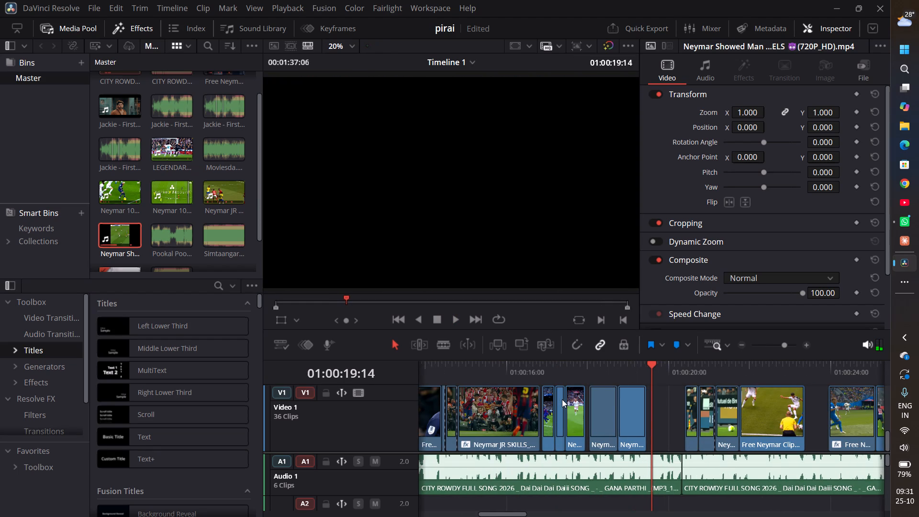
{"action": "scroll", "coordinate": [562, 399], "scroll_direction": "down", "scroll_amount": 4, "text": "alt"}
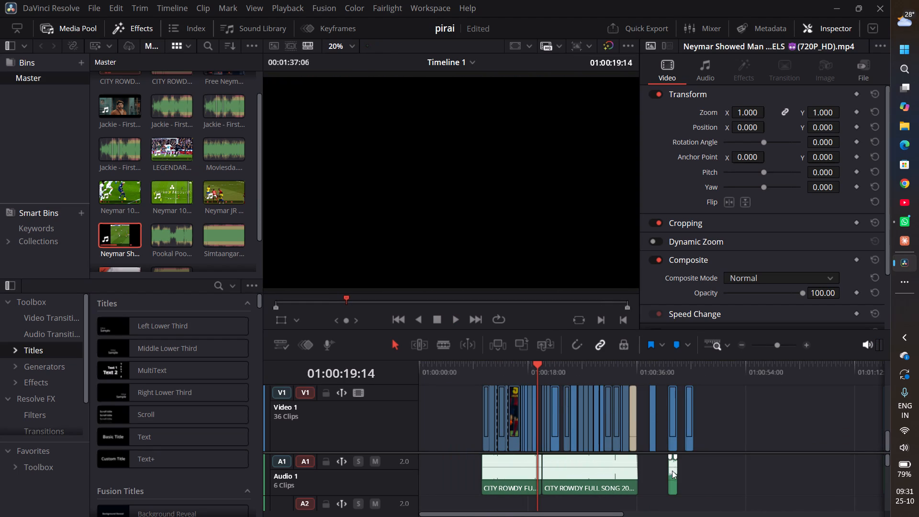
{"action": "left_click_drag", "start_coordinate": [671, 465], "coordinate": [676, 516]}
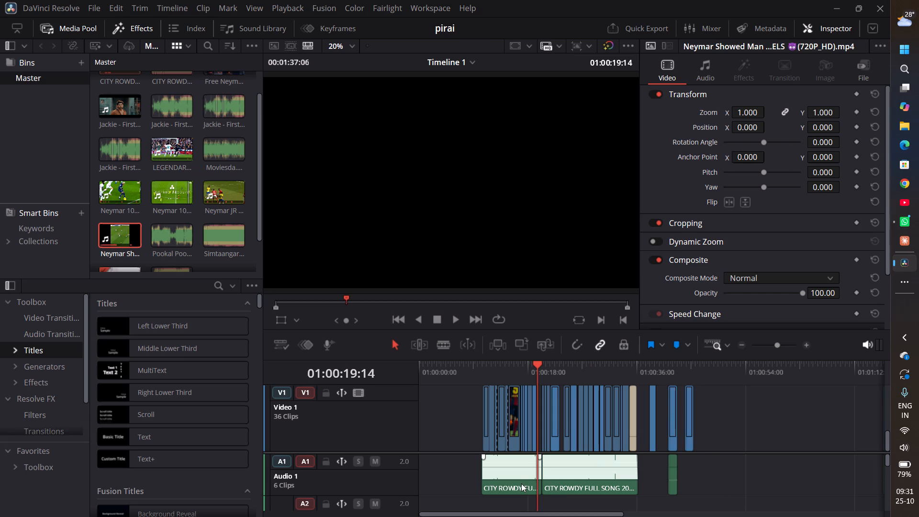
Move the first City Rowdy song segment on Audio 1 about 6 seconds earlier, clear of the gap near 01:00:19.
{"action": "left_click_drag", "start_coordinate": [520, 477], "coordinate": [484, 478]}
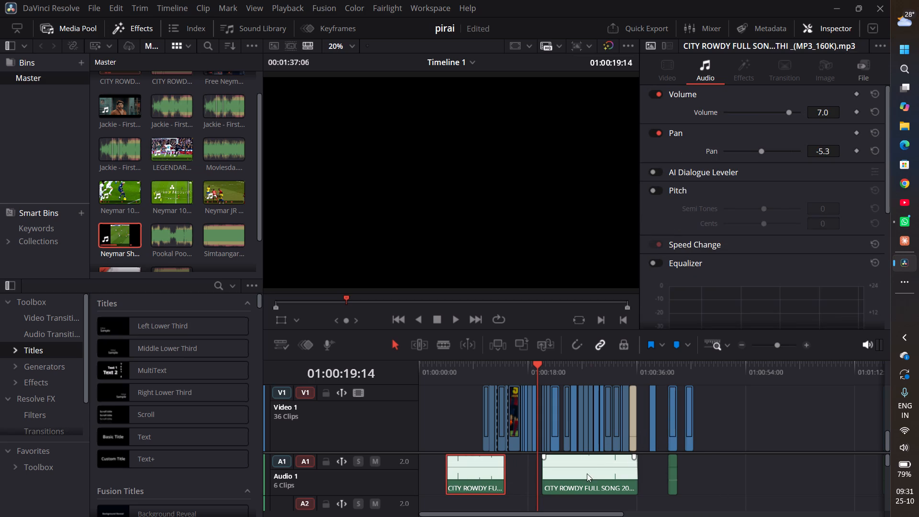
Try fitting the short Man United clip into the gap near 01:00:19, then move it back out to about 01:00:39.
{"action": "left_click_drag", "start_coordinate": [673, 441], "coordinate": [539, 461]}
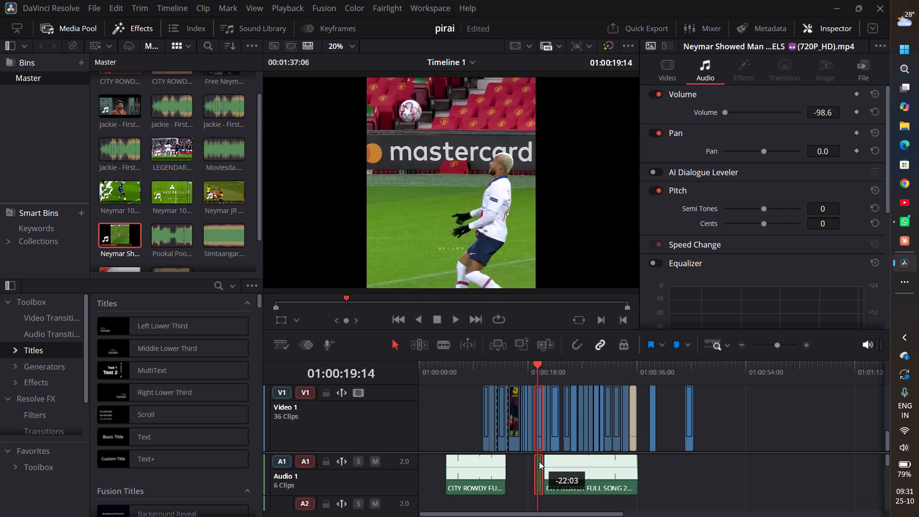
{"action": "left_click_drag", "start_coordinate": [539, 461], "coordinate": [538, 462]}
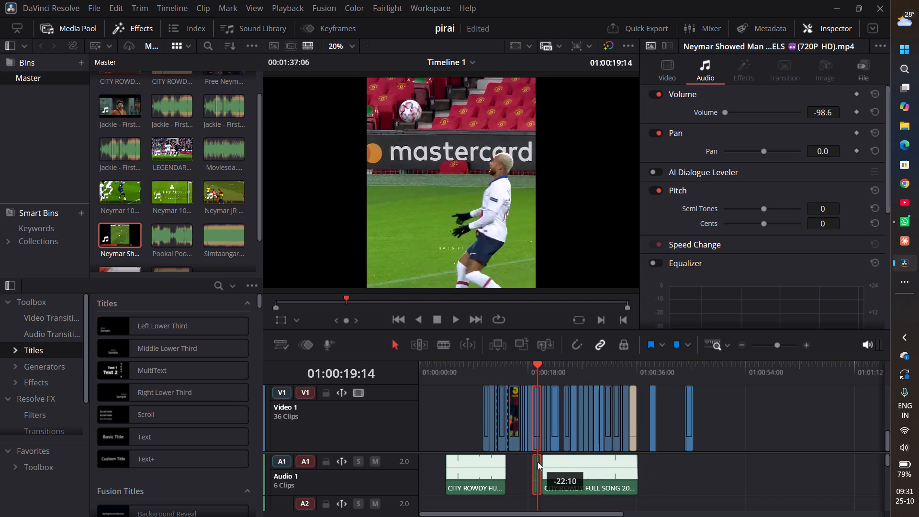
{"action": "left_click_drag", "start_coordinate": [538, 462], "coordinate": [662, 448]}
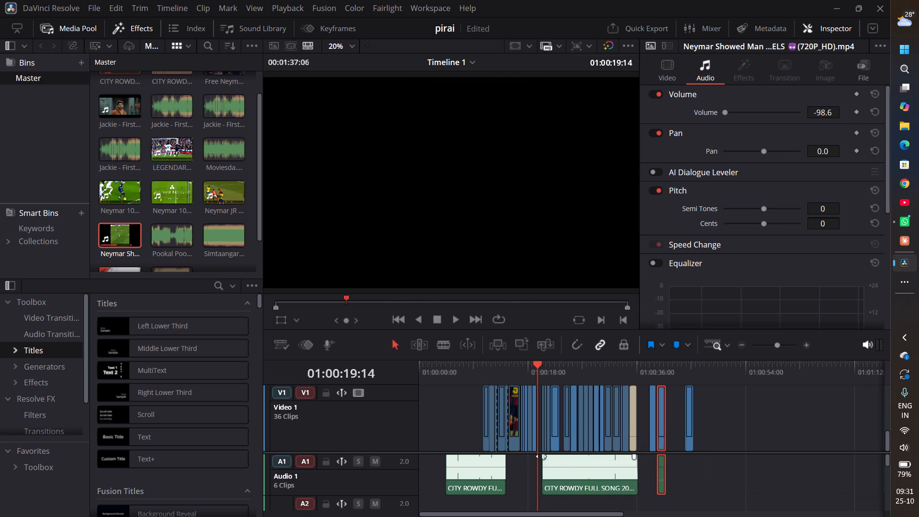
Move the two Neymar JR SKILLS clips before the 01:00:19 gap slightly earlier so they adjoin the preceding clips.
{"action": "scroll", "coordinate": [540, 454], "scroll_direction": "up", "scroll_amount": 3, "text": "alt"}
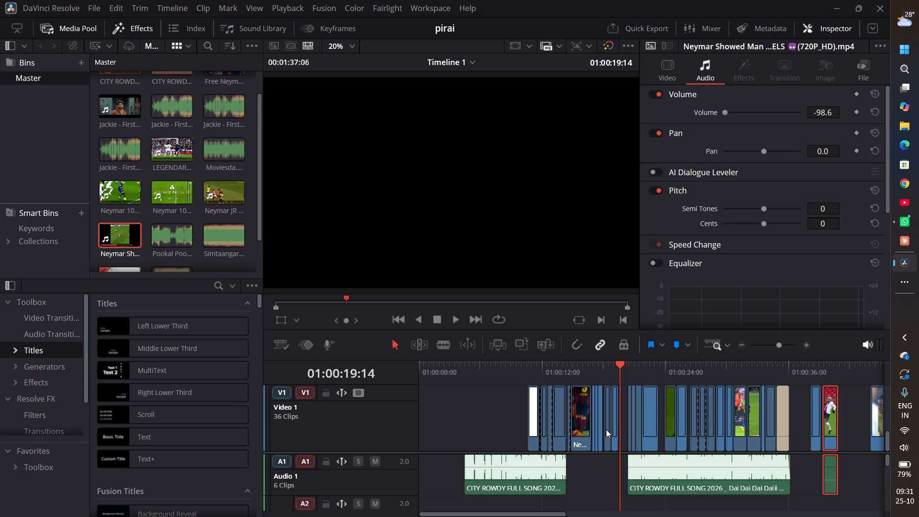
{"action": "scroll", "coordinate": [606, 410], "scroll_direction": "up", "scroll_amount": 4, "text": "alt"}
{"action": "left_click_drag", "start_coordinate": [610, 423], "coordinate": [606, 425]}
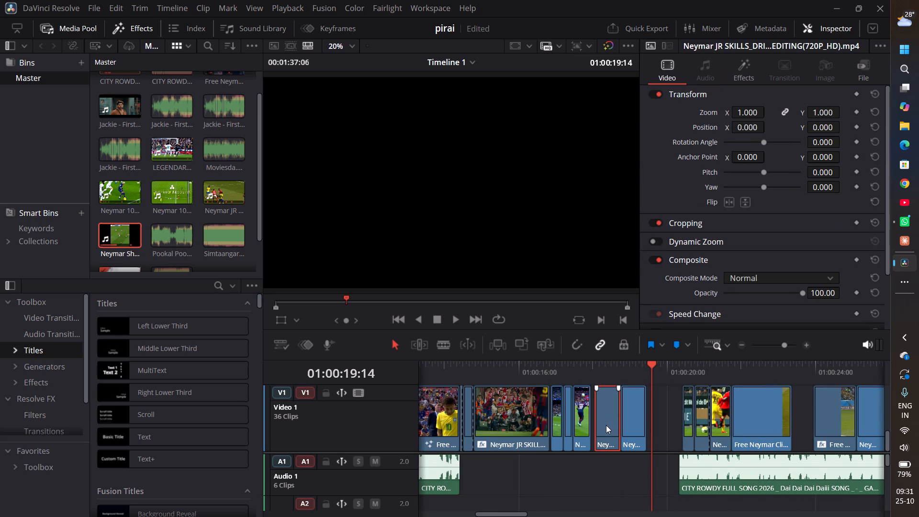
{"action": "left_click_drag", "start_coordinate": [606, 425], "coordinate": [604, 426]}
{"action": "left_click_drag", "start_coordinate": [635, 420], "coordinate": [632, 422]}
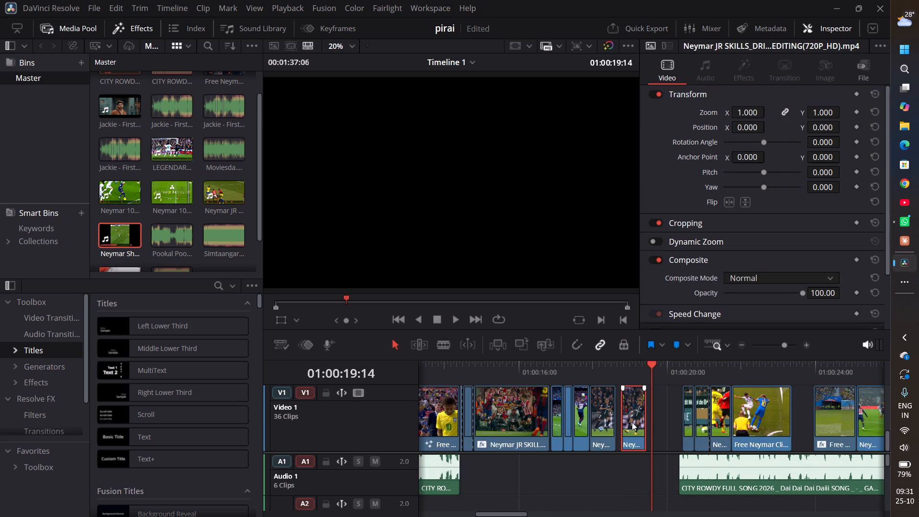
{"action": "left_click_drag", "start_coordinate": [632, 422], "coordinate": [630, 423]}
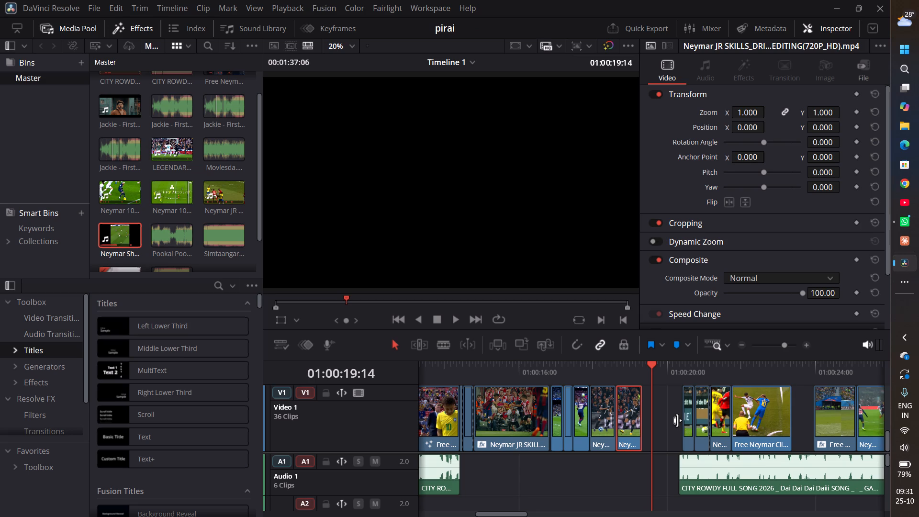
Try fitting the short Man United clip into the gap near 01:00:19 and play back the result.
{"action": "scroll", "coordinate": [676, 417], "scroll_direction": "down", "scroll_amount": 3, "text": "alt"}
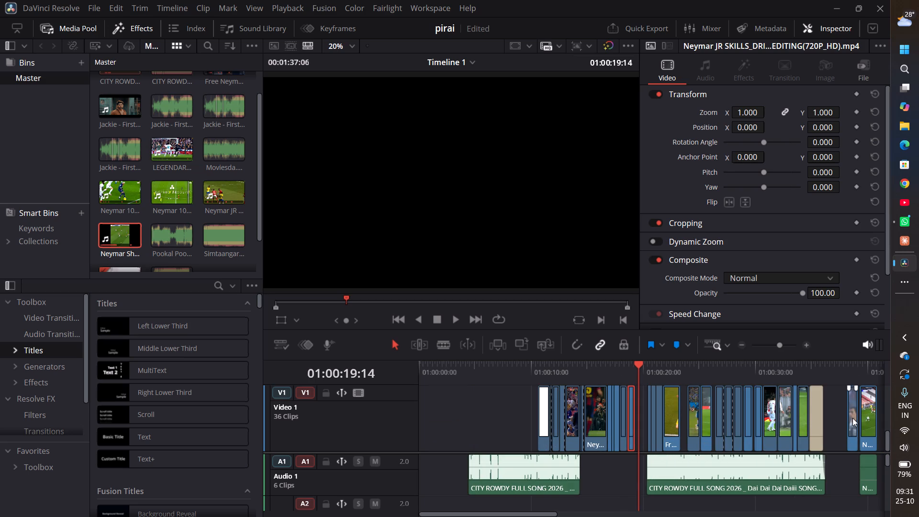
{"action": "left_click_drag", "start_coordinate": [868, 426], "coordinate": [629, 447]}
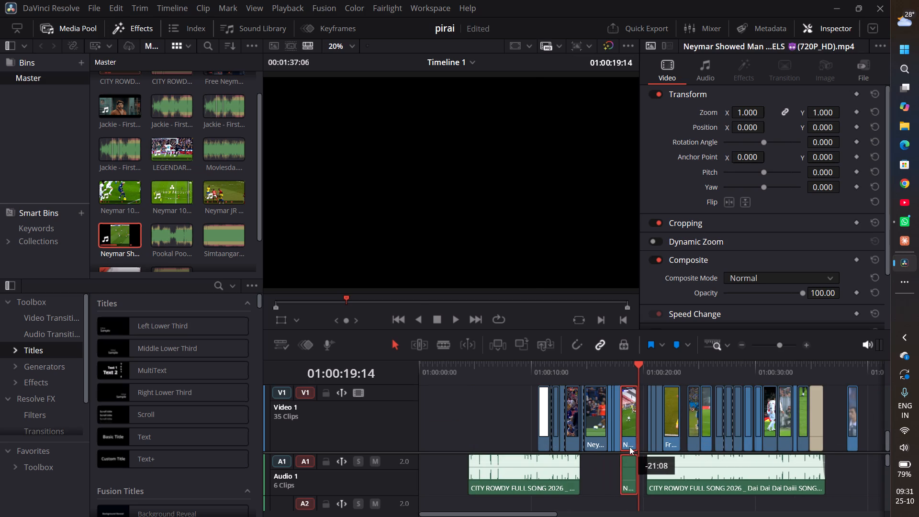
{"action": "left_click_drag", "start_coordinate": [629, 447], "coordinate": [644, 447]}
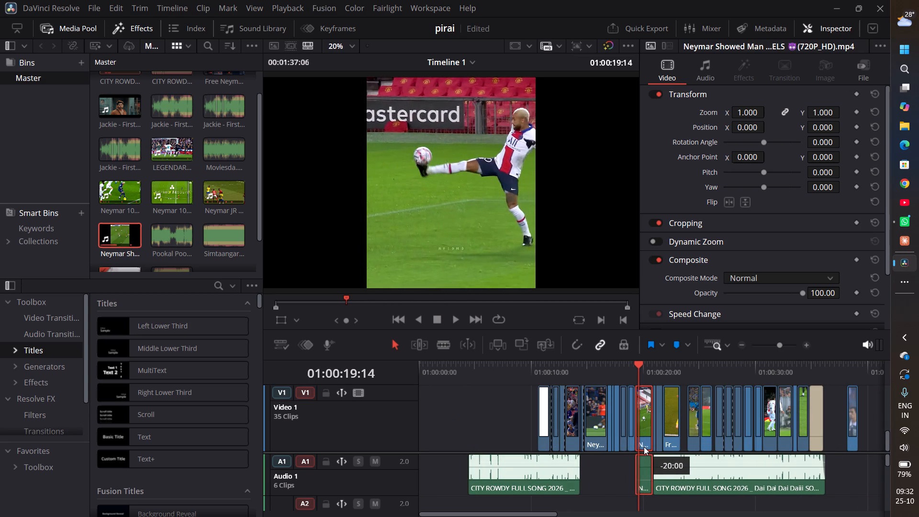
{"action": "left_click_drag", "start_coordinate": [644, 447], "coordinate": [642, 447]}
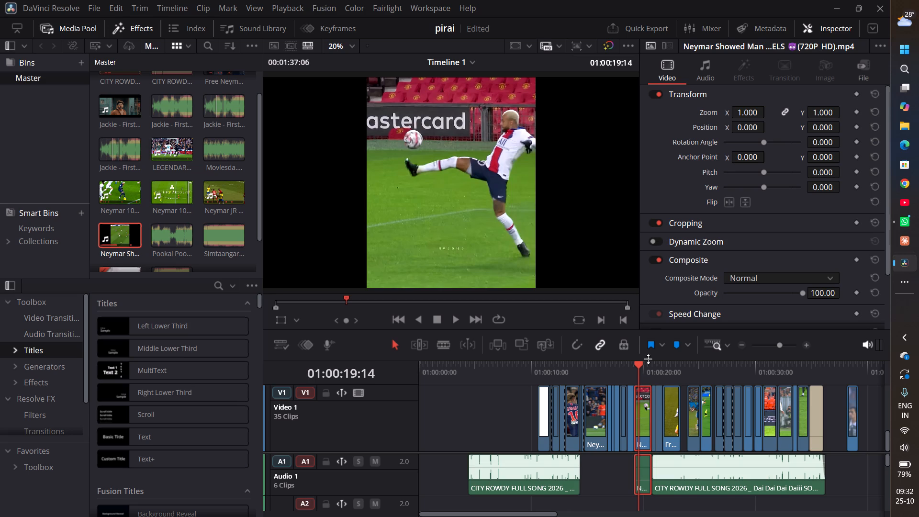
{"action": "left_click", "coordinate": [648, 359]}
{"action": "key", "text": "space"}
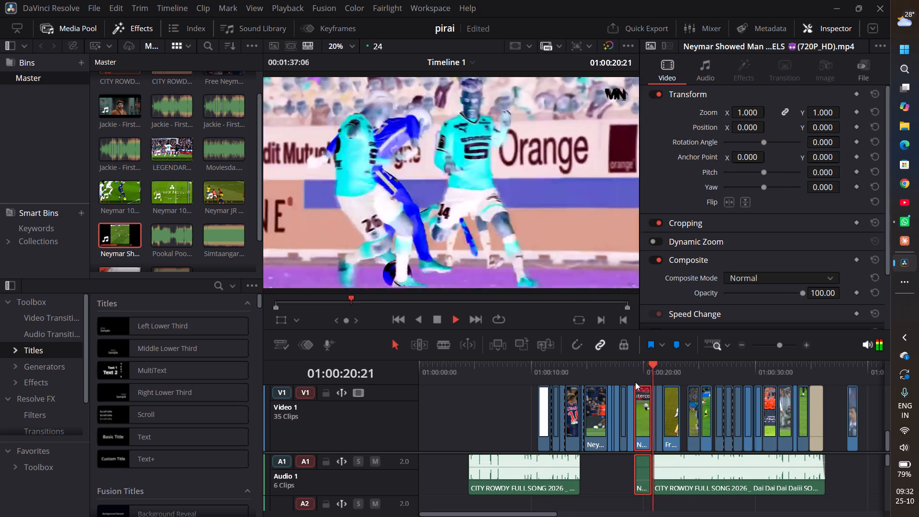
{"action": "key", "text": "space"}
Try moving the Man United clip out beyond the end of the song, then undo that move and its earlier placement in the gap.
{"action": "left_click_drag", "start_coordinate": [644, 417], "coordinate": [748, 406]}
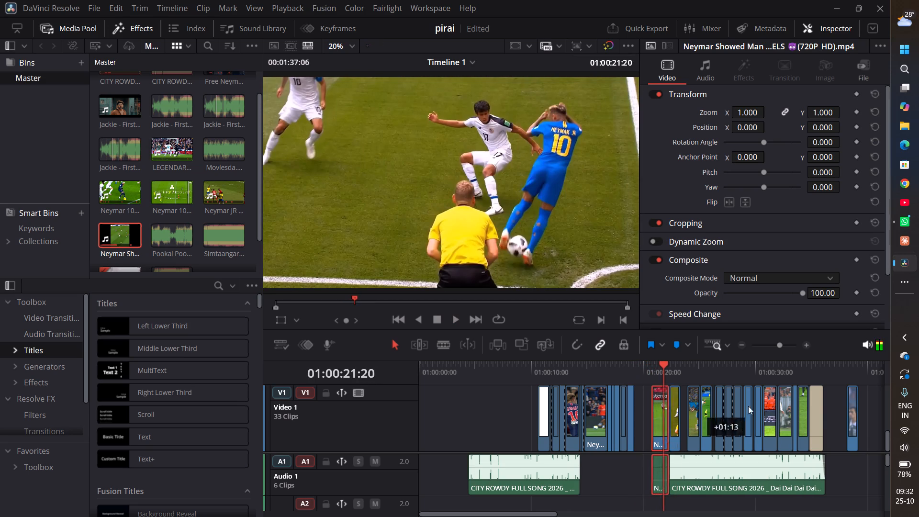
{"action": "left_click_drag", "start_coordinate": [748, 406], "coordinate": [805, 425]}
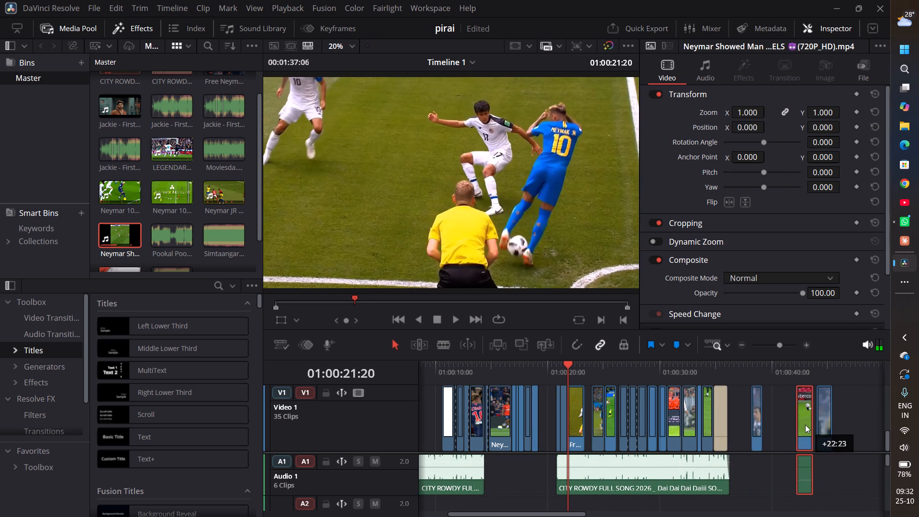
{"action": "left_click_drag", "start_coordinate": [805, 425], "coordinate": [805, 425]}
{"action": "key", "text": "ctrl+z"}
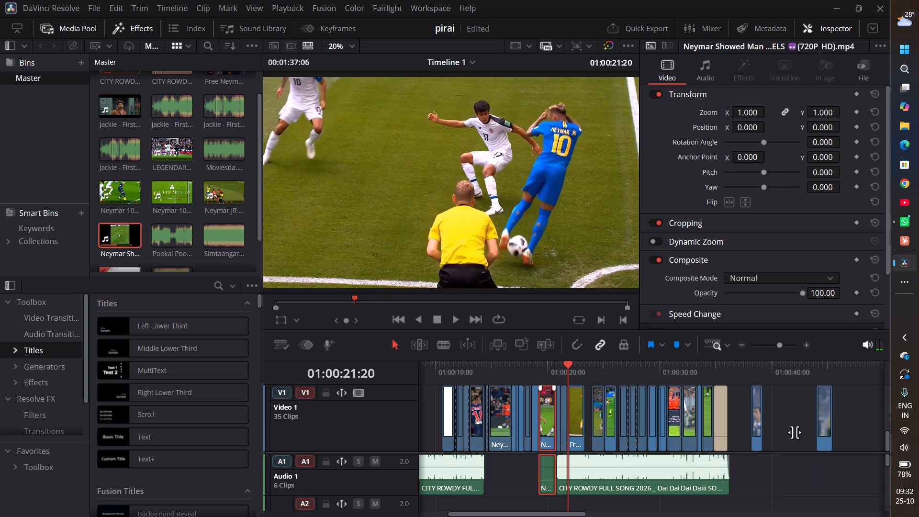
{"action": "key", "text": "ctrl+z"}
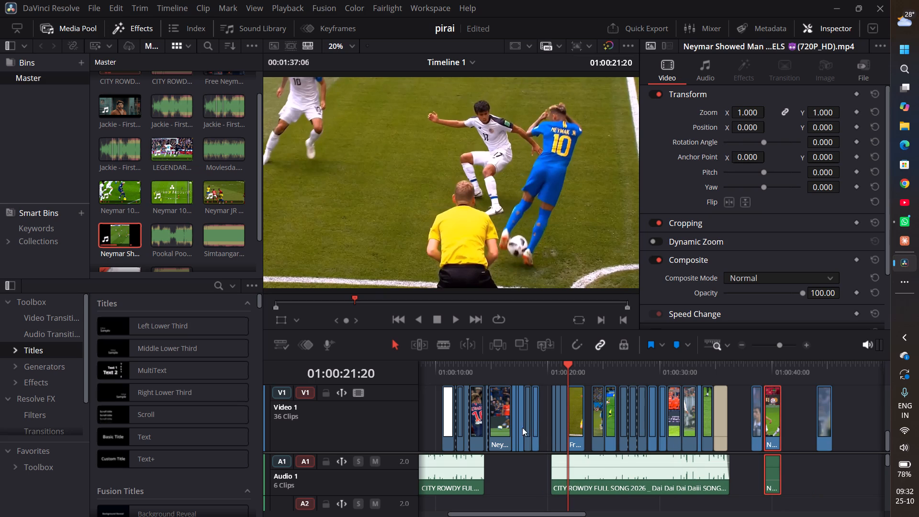
Review the clips before the 01:00:19 gap and delete the second-to-last Neymar JR SKILLS clip, near 01:00:18.
{"action": "left_click", "coordinate": [515, 365]}
{"action": "key", "text": "space"}
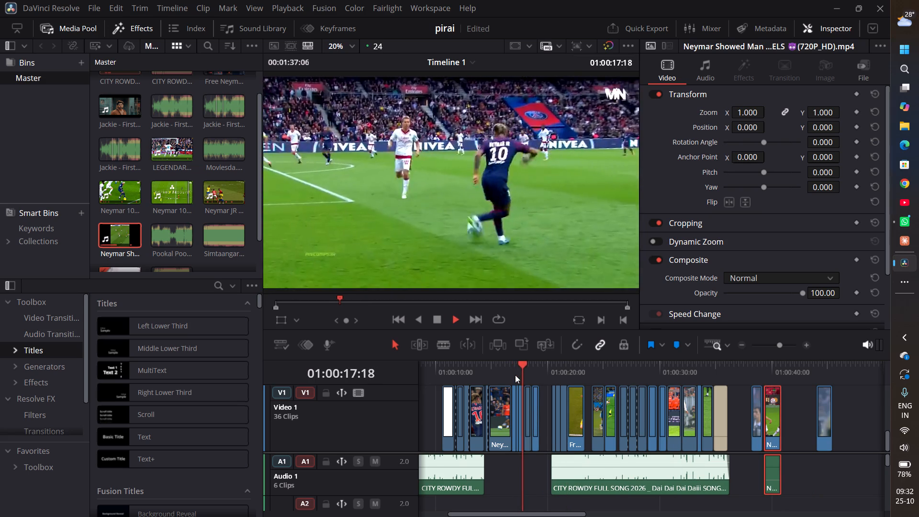
{"action": "key", "text": "space"}
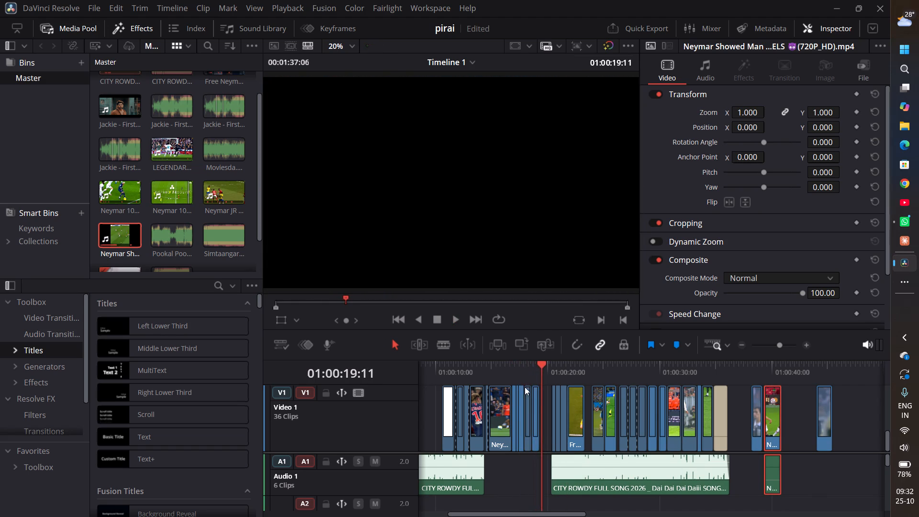
{"action": "left_click", "coordinate": [535, 410]}
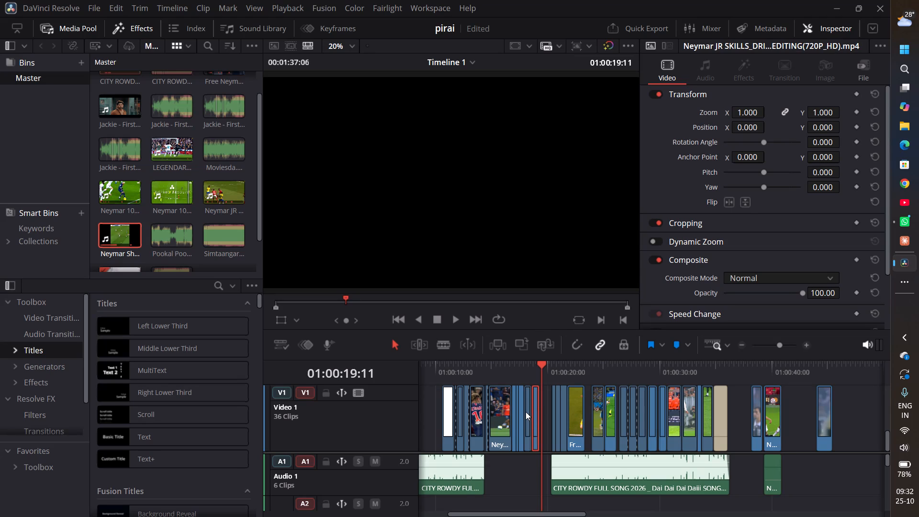
{"action": "left_click", "coordinate": [526, 412]}
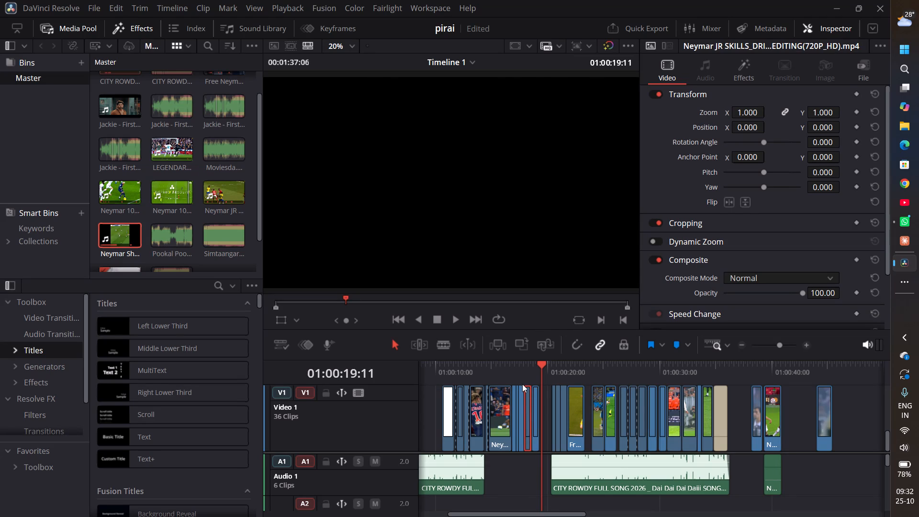
{"action": "left_click", "coordinate": [522, 376]}
{"action": "key", "text": "space"}
{"action": "key", "text": "space"}
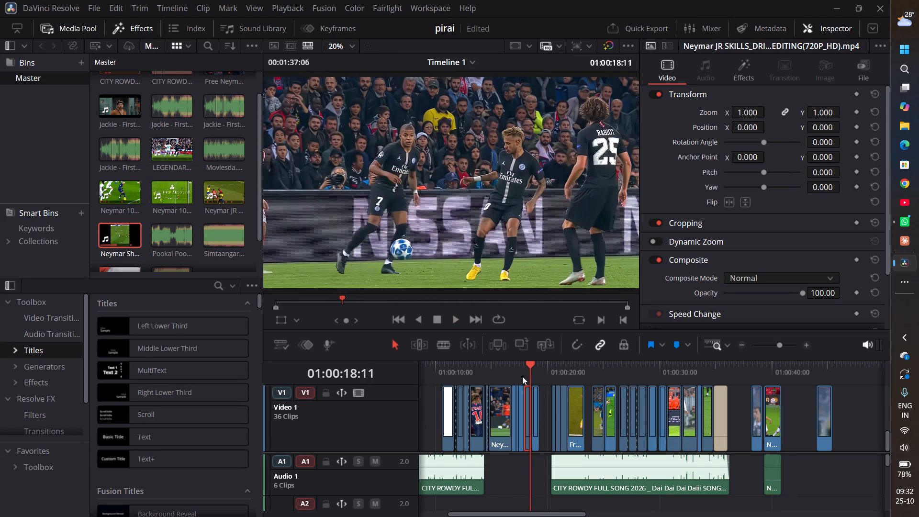
{"action": "left_click", "coordinate": [527, 400]}
{"action": "key", "text": "BackSpace"}
Move the last Neymar JR SKILLS clip before the gap slightly earlier to close the space near 01:00:18, then check playback.
{"action": "left_click_drag", "start_coordinate": [535, 409], "coordinate": [529, 412]}
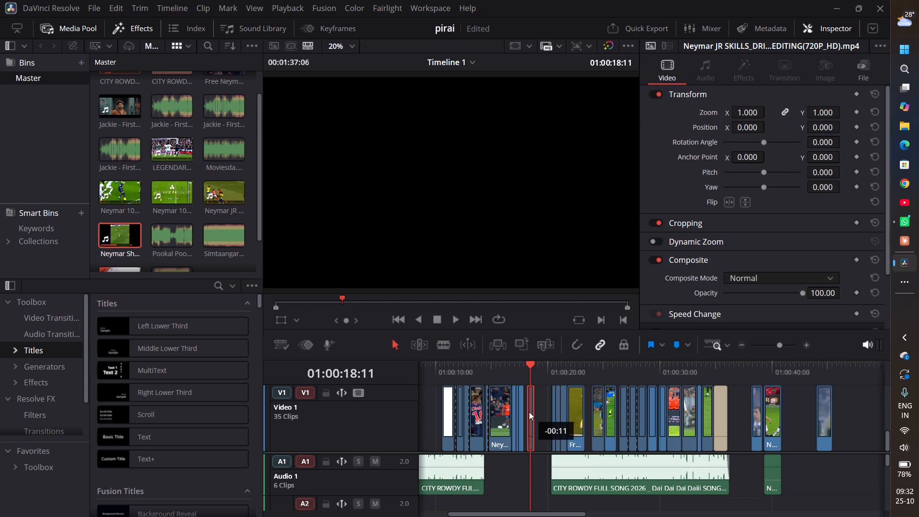
{"action": "left_click_drag", "start_coordinate": [529, 412], "coordinate": [527, 413]}
{"action": "key", "text": "space"}
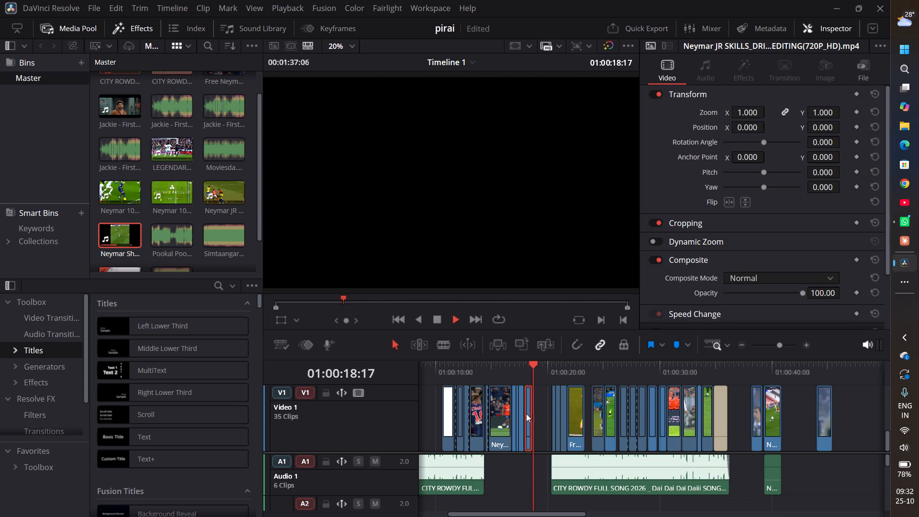
{"action": "key", "text": "space"}
Move the short Man United clip from about 01:00:39 into the gap near 01:00:19, just before the second City Rowdy song segment.
{"action": "left_click_drag", "start_coordinate": [773, 432], "coordinate": [775, 432]}
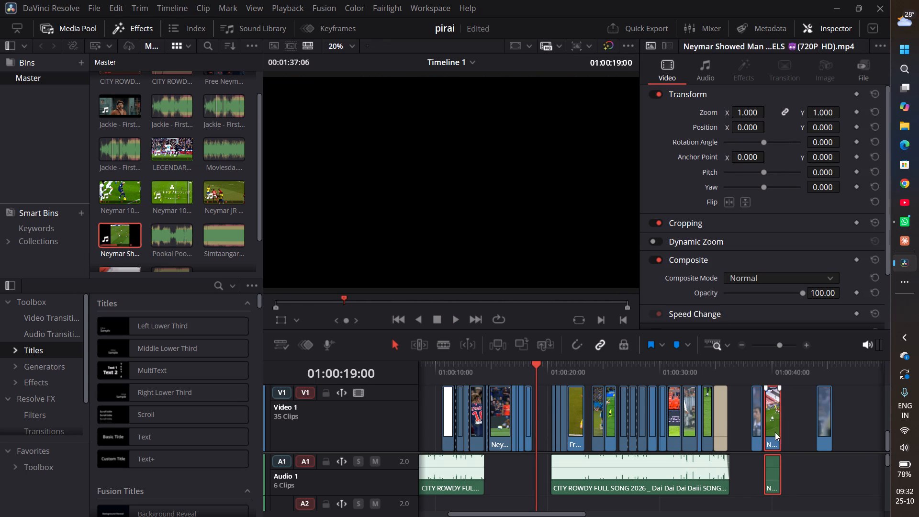
{"action": "left_click_drag", "start_coordinate": [775, 432], "coordinate": [556, 446]}
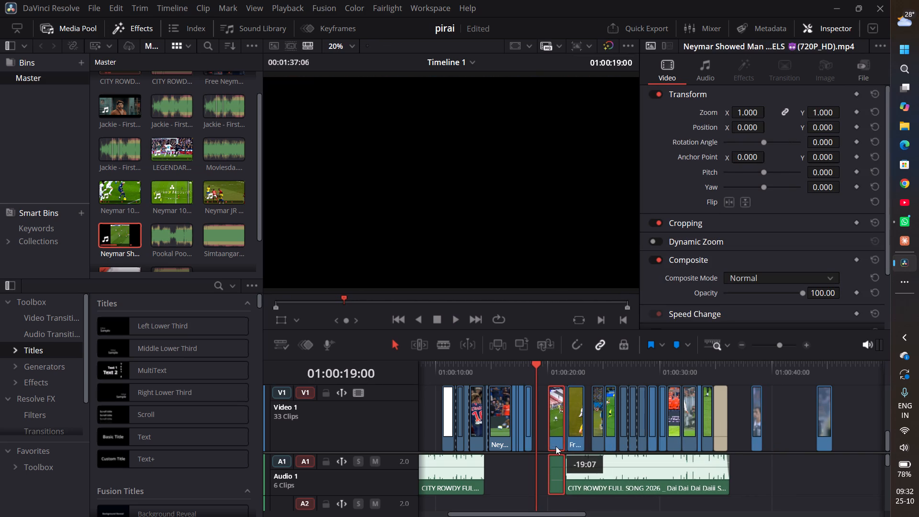
{"action": "left_click_drag", "start_coordinate": [556, 446], "coordinate": [545, 446]}
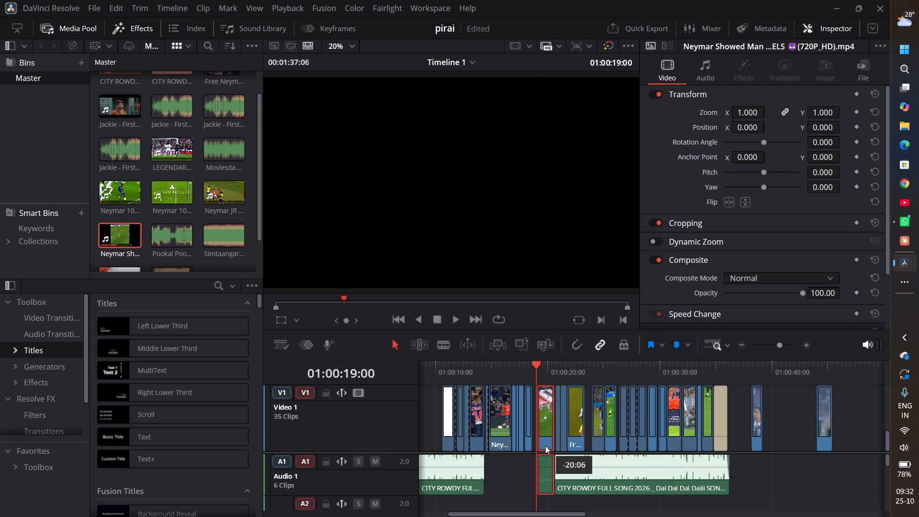
{"action": "left_click_drag", "start_coordinate": [545, 446], "coordinate": [542, 445]}
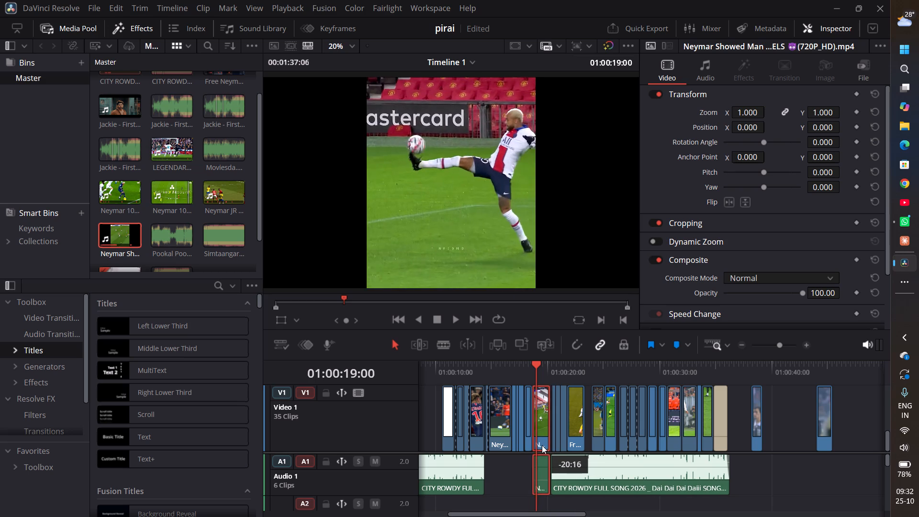
{"action": "left_click_drag", "start_coordinate": [542, 445], "coordinate": [543, 444]}
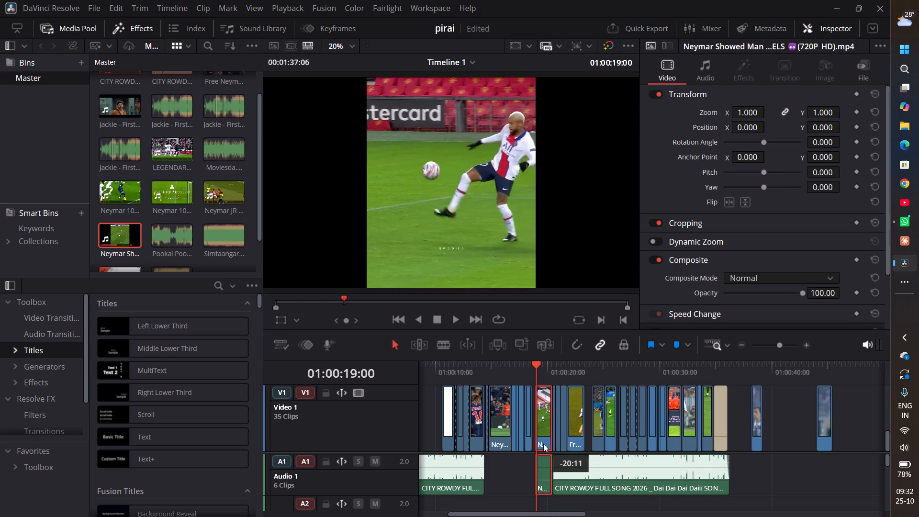
{"action": "left_click_drag", "start_coordinate": [543, 444], "coordinate": [543, 443]}
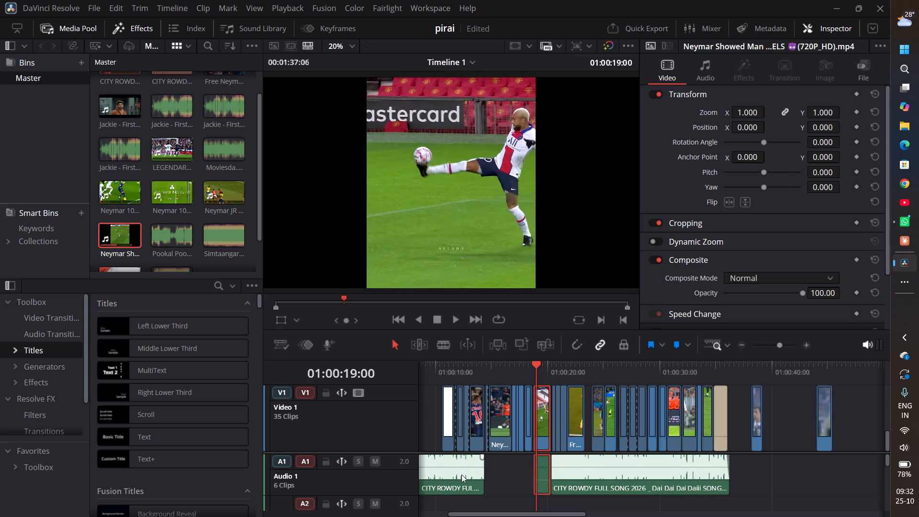
Move the first City Rowdy song segment on Audio 1 about 6 seconds later so it meets the second segment near 01:00:20.
{"action": "left_click_drag", "start_coordinate": [452, 478], "coordinate": [516, 473]}
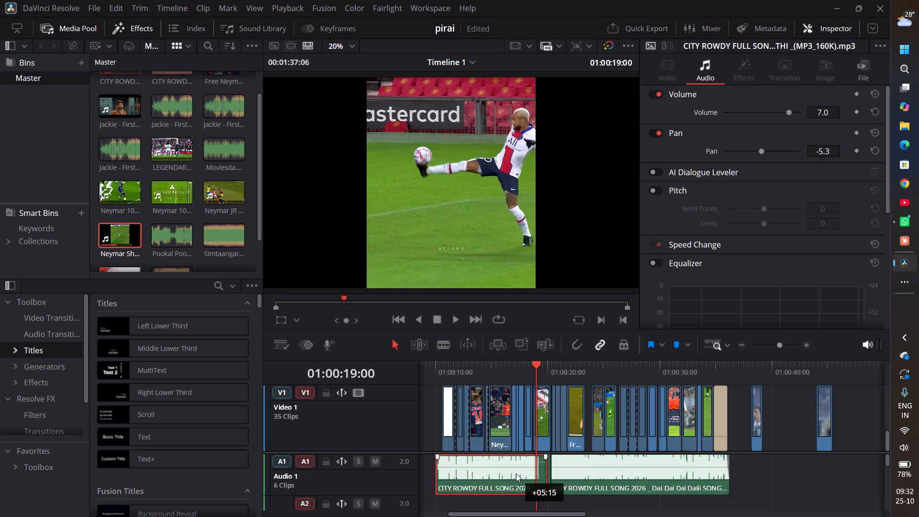
{"action": "left_click_drag", "start_coordinate": [516, 473], "coordinate": [514, 474]}
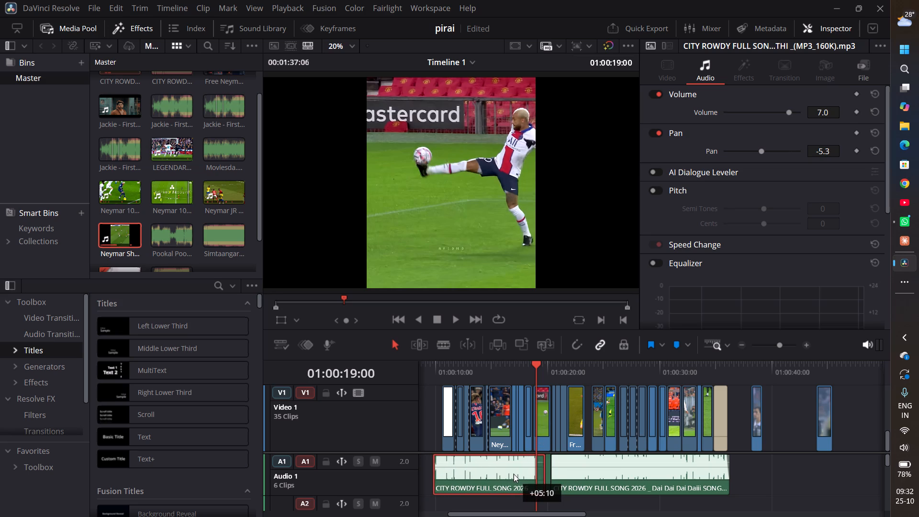
{"action": "left_click_drag", "start_coordinate": [514, 474], "coordinate": [519, 473]}
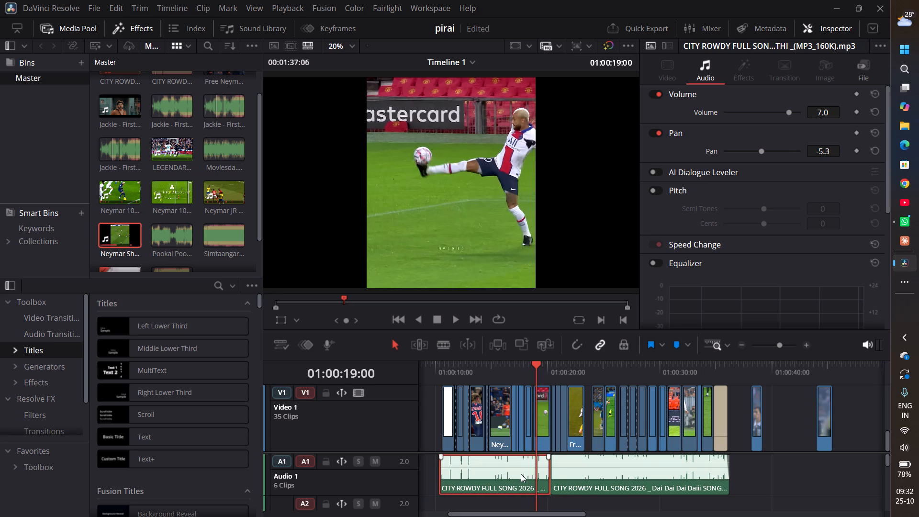
Play the edit from about 01:00:10 through the end of the song to review the clips against the music.
{"action": "left_click", "coordinate": [443, 371]}
{"action": "key", "text": "space"}
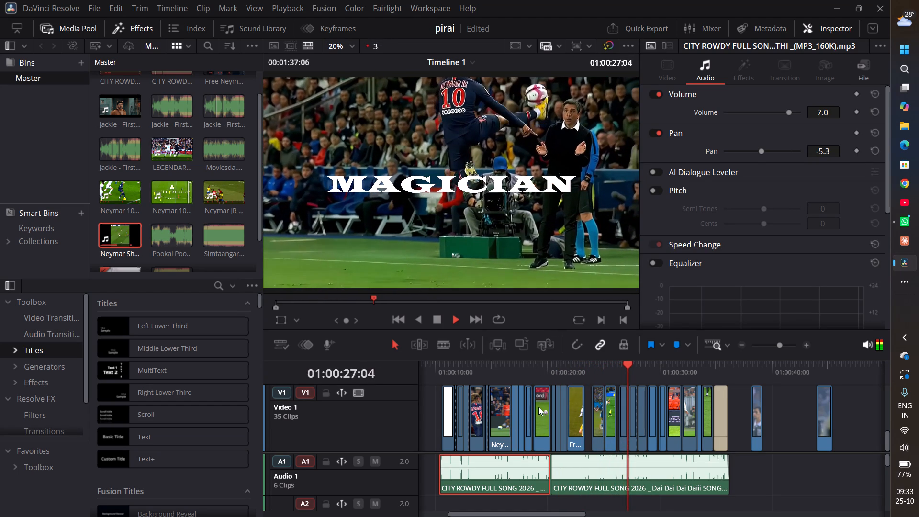
{"action": "scroll", "coordinate": [539, 409], "scroll_direction": "up", "scroll_amount": 6, "text": "alt"}
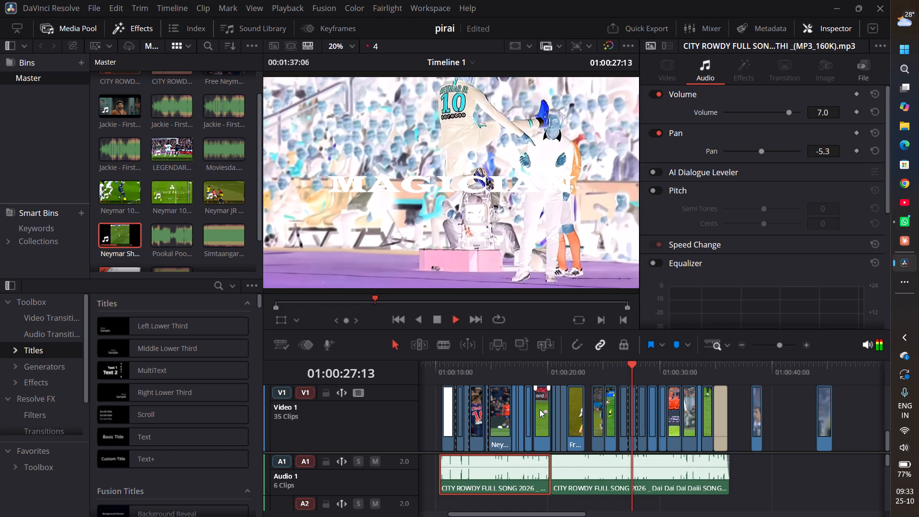
{"action": "scroll", "coordinate": [541, 423], "scroll_direction": "down", "scroll_amount": 2, "text": "alt"}
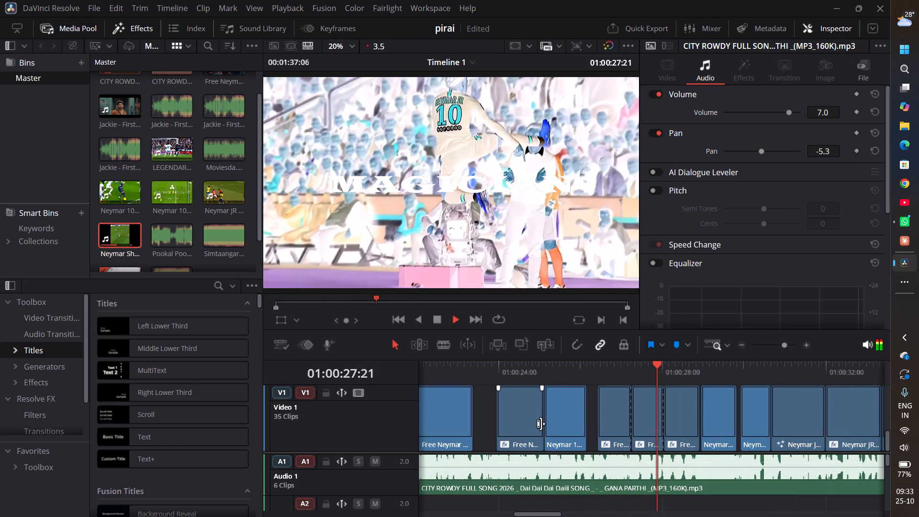
{"action": "scroll", "coordinate": [541, 424], "scroll_direction": "down", "scroll_amount": 3}
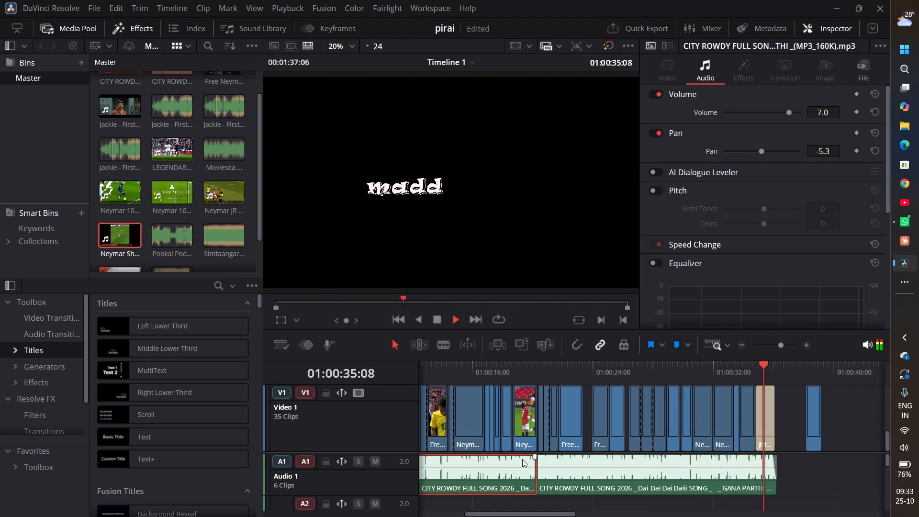
{"action": "key", "text": "space"}
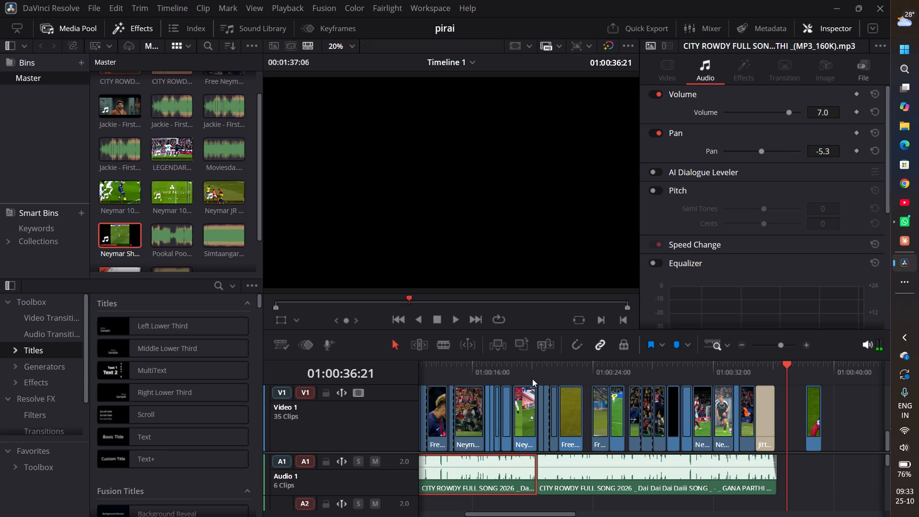
Close the tiny gap between the two City Rowdy song segments on Audio 1 near 01:00:20 so they meet exactly.
{"action": "left_click", "coordinate": [536, 364]}
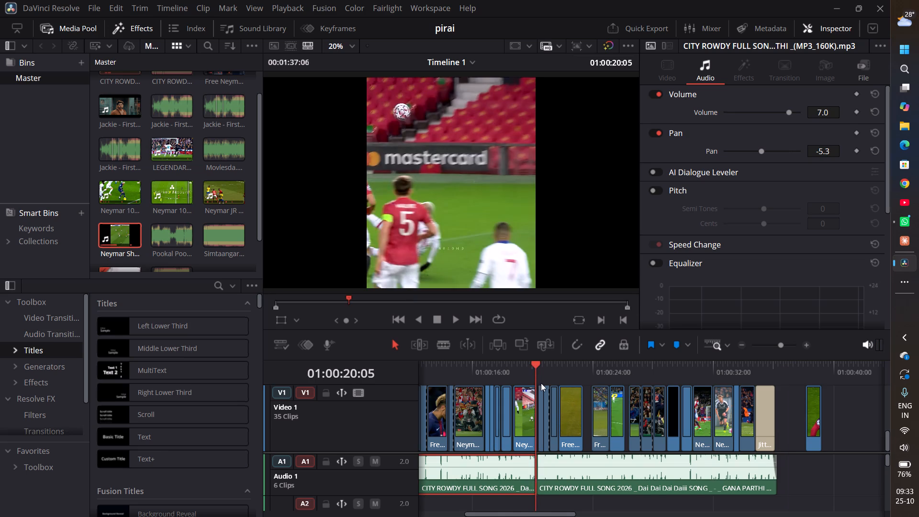
{"action": "scroll", "coordinate": [542, 382], "scroll_direction": "up", "scroll_amount": 5, "text": "alt"}
{"action": "scroll", "coordinate": [558, 336], "scroll_direction": "up", "scroll_amount": 5, "text": "alt"}
{"action": "scroll", "coordinate": [714, 489], "scroll_direction": "up", "scroll_amount": 5, "text": "alt"}
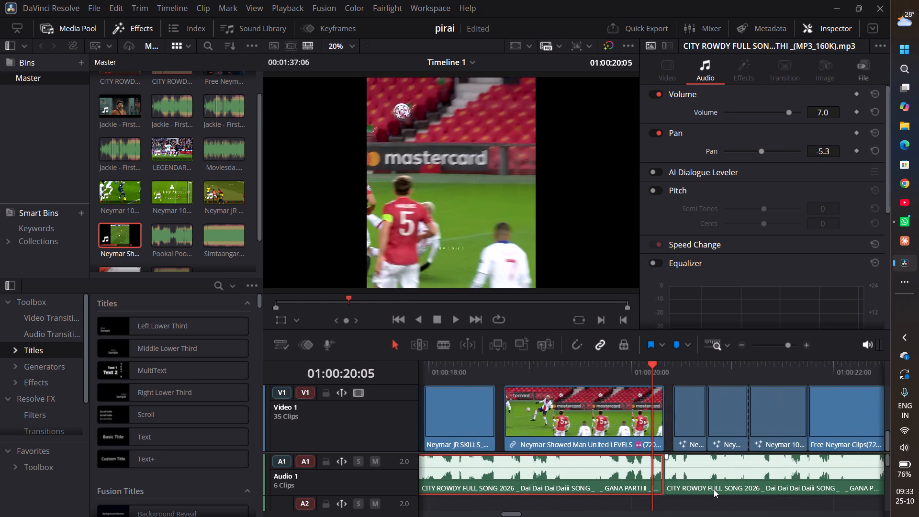
{"action": "scroll", "coordinate": [713, 490], "scroll_direction": "up", "scroll_amount": 14, "text": "alt"}
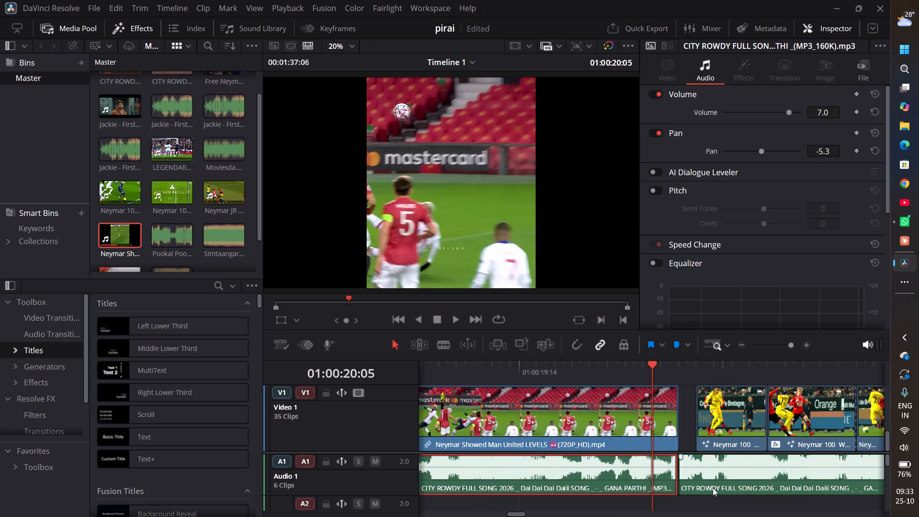
{"action": "scroll", "coordinate": [713, 488], "scroll_direction": "up", "scroll_amount": 20, "text": "alt"}
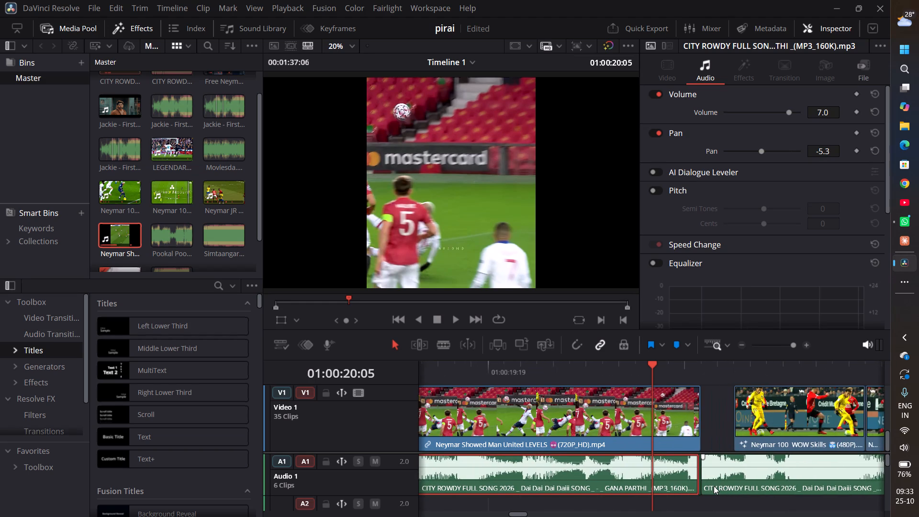
{"action": "scroll", "coordinate": [714, 486], "scroll_direction": "up", "scroll_amount": 16, "text": "alt"}
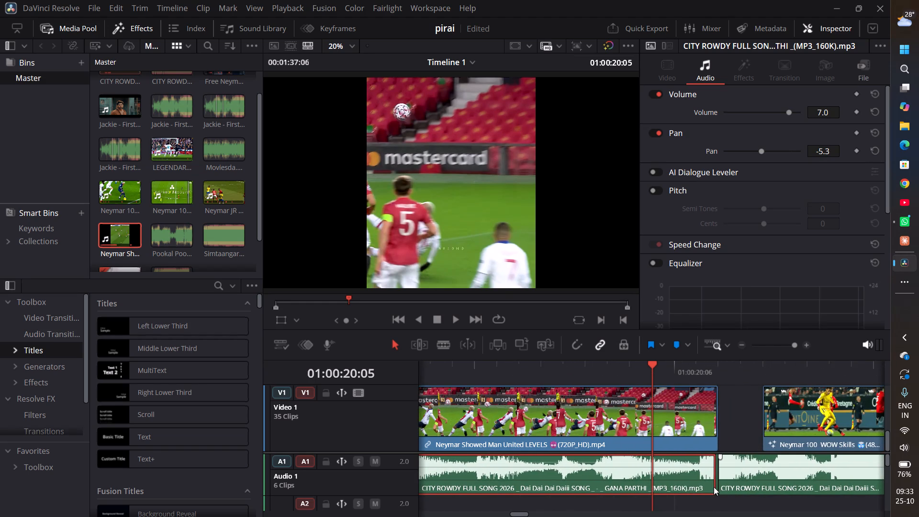
{"action": "scroll", "coordinate": [714, 487], "scroll_direction": "up", "scroll_amount": 19, "text": "alt"}
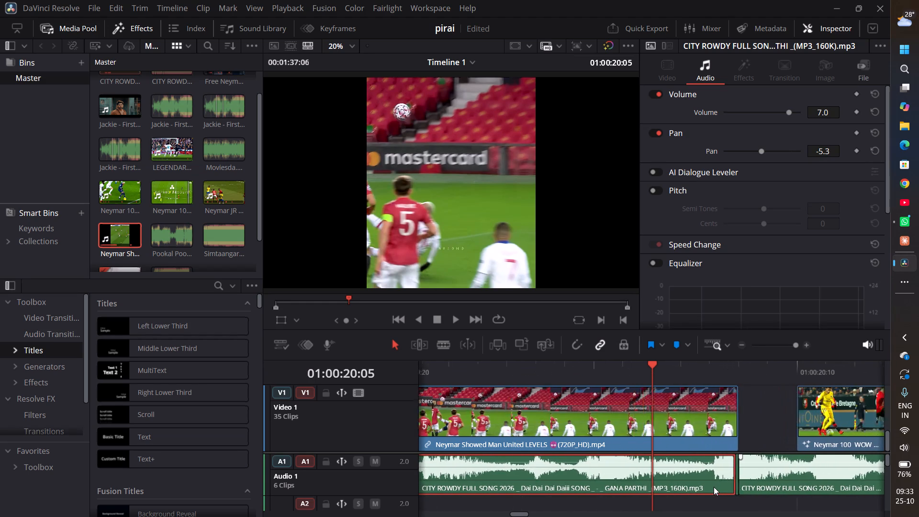
{"action": "scroll", "coordinate": [714, 487], "scroll_direction": "up", "scroll_amount": 4, "text": "alt"}
{"action": "left_click", "coordinate": [714, 486]}
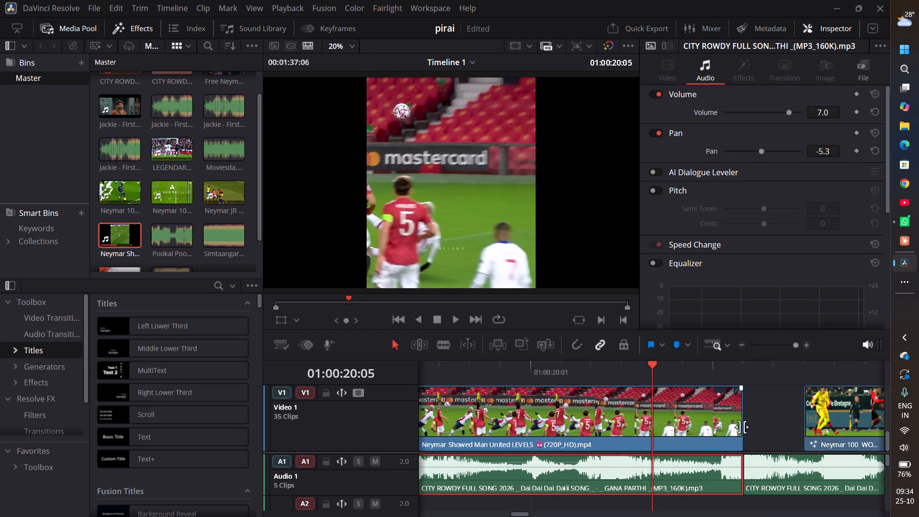
Play across the song join near 01:00:20, then replay from about 01:00:18 past the end of the edit to review it.
{"action": "left_click", "coordinate": [719, 373]}
{"action": "key", "text": "space"}
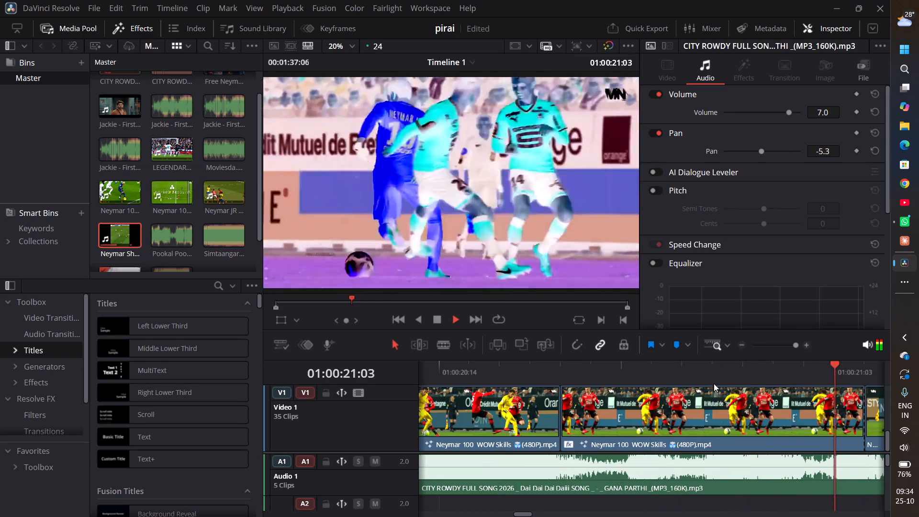
{"action": "key", "text": "space"}
{"action": "scroll", "coordinate": [712, 384], "scroll_direction": "down", "scroll_amount": 10, "text": "alt"}
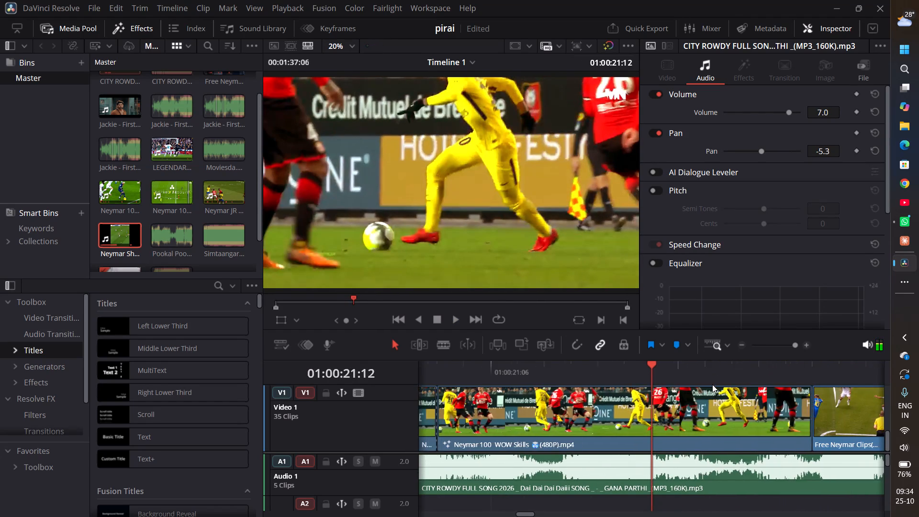
{"action": "scroll", "coordinate": [712, 384], "scroll_direction": "down", "scroll_amount": 20, "text": "alt"}
{"action": "scroll", "coordinate": [712, 384], "scroll_direction": "down", "scroll_amount": 20, "text": "alt"}
{"action": "scroll", "coordinate": [712, 384], "scroll_direction": "down", "scroll_amount": 9, "text": "alt"}
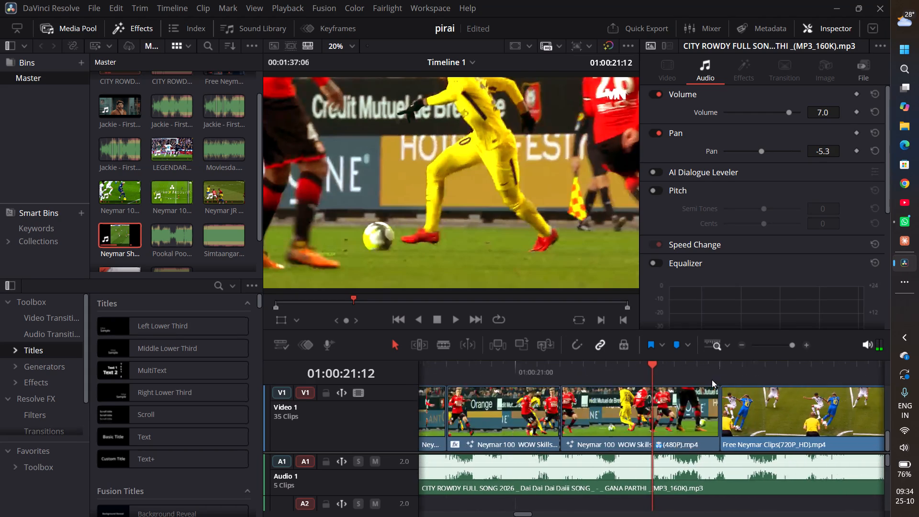
{"action": "scroll", "coordinate": [712, 380], "scroll_direction": "down", "scroll_amount": 20, "text": "alt"}
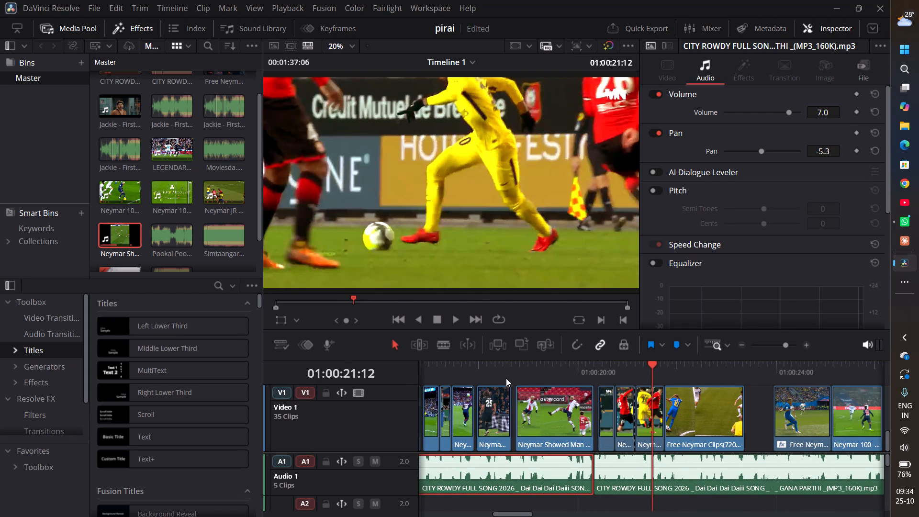
{"action": "left_click", "coordinate": [500, 374]}
{"action": "key", "text": "space"}
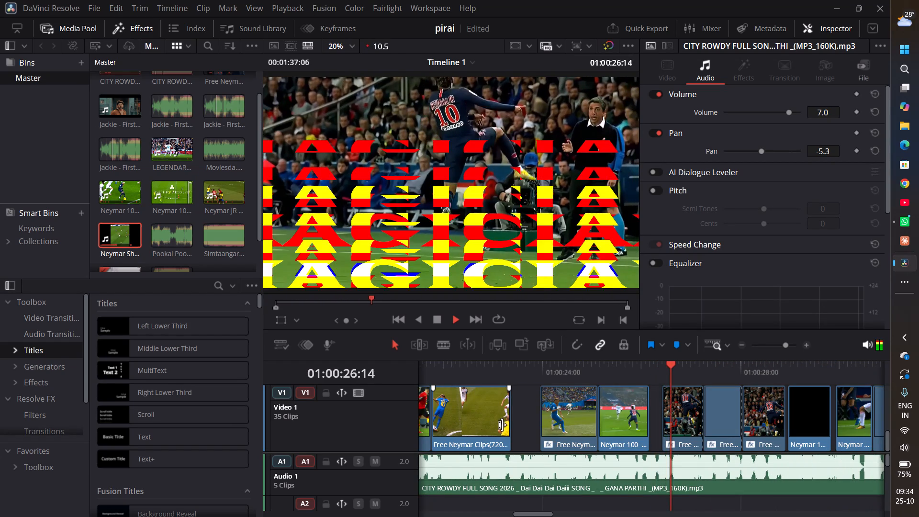
{"action": "scroll", "coordinate": [502, 425], "scroll_direction": "down", "scroll_amount": 8, "text": "alt"}
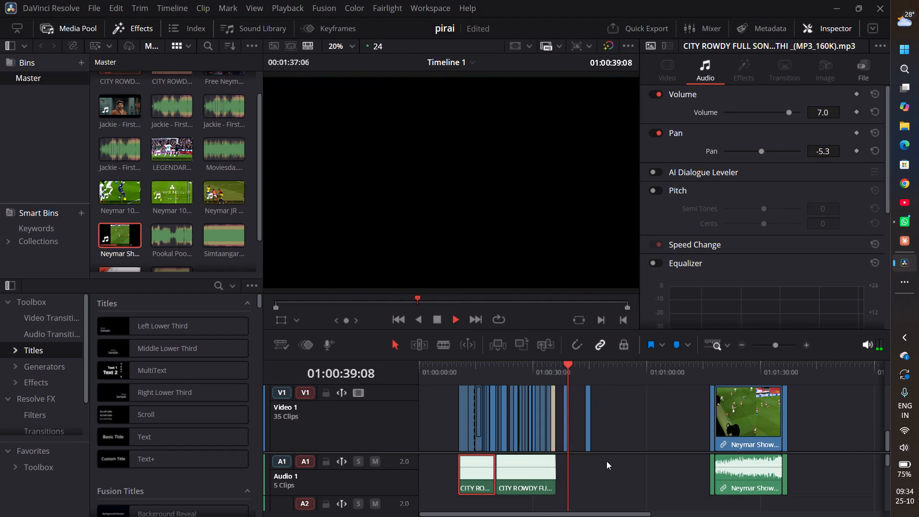
{"action": "key", "text": "space"}
Preview the stray clip near 01:00:38, then delete it and the other leftover Video 1 clip near 01:00:44.
{"action": "left_click", "coordinate": [564, 365]}
{"action": "key", "text": "space"}
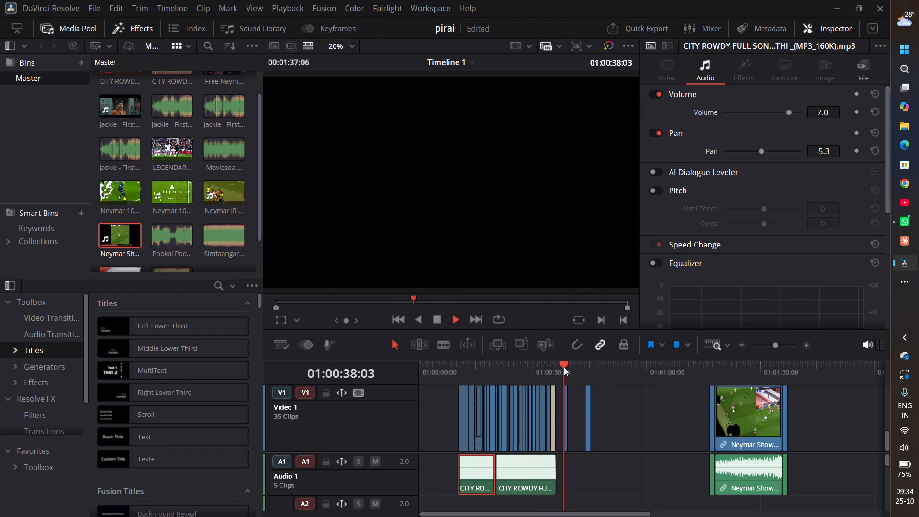
{"action": "key", "text": "space"}
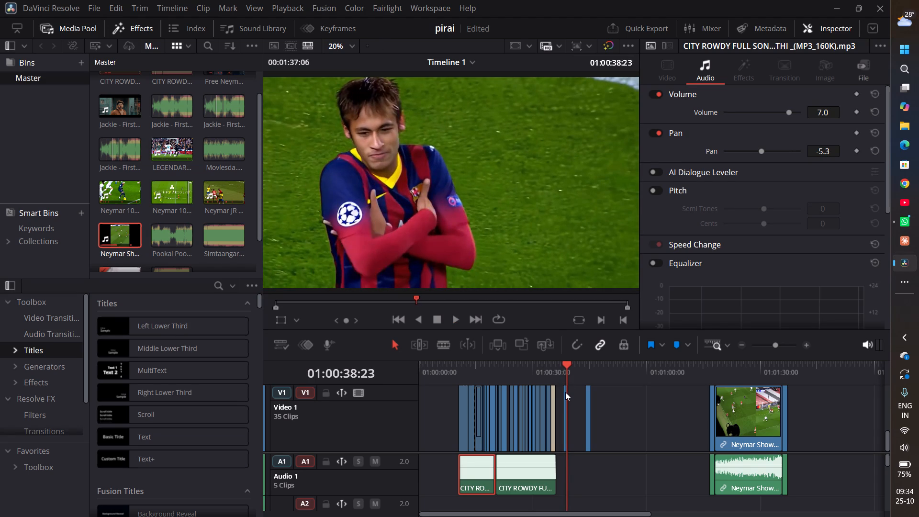
{"action": "left_click", "coordinate": [565, 392]}
{"action": "key", "text": "BackSpace"}
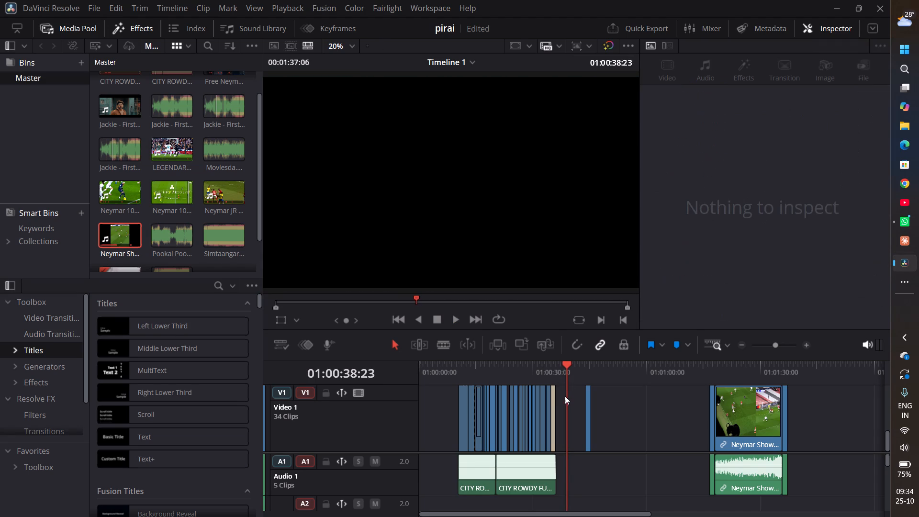
{"action": "left_click", "coordinate": [588, 393]}
{"action": "key", "text": "BackSpace"}
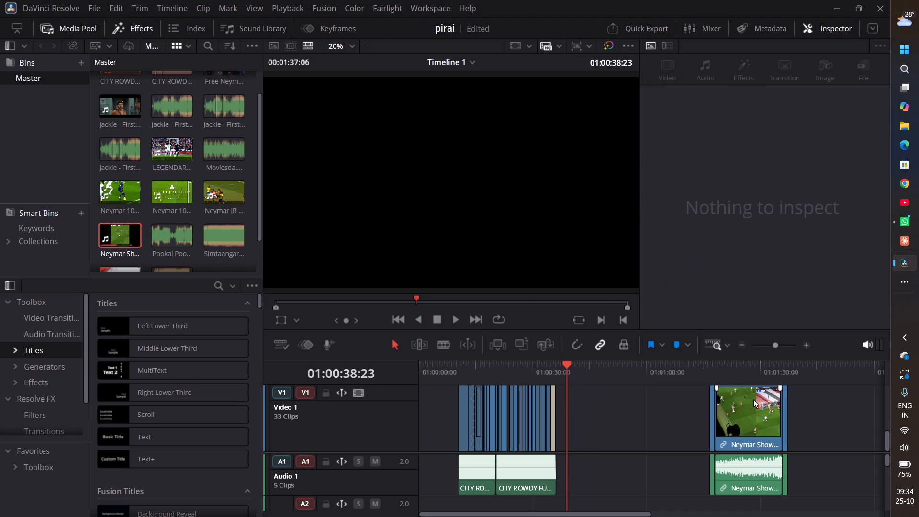
Delete the three leftover Neymar Showed Man United clips and their linked audio between about 01:01:17 and 01:01:36.
{"action": "left_click", "coordinate": [751, 399]}
{"action": "key", "text": "BackSpace"}
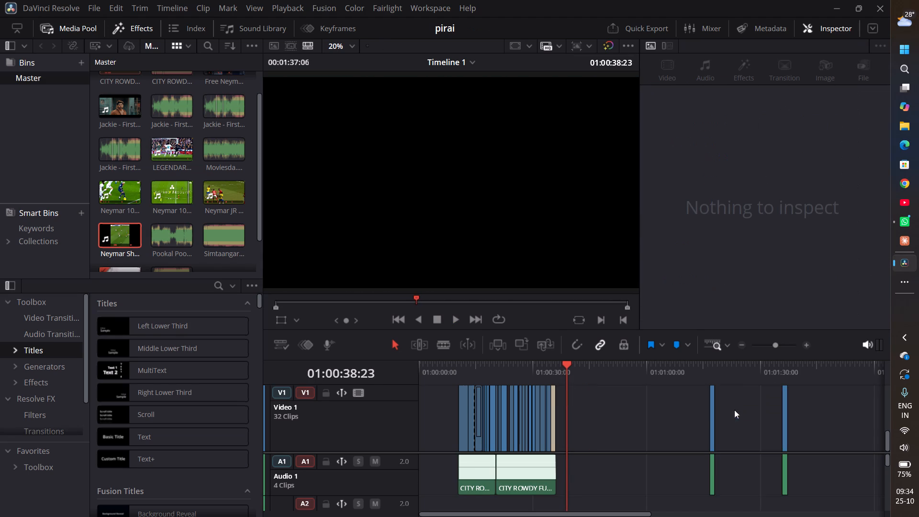
{"action": "left_click", "coordinate": [717, 419]}
{"action": "left_click", "coordinate": [715, 420]}
{"action": "key", "text": "BackSpace"}
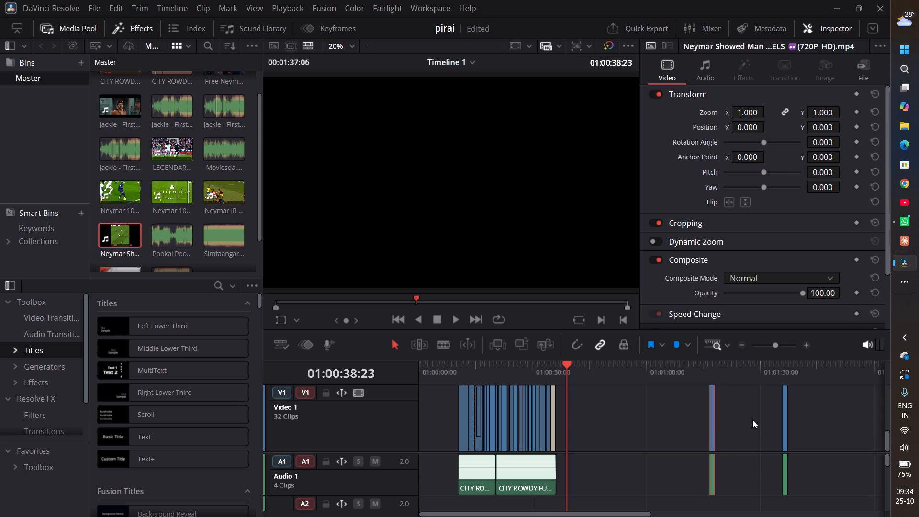
{"action": "key", "text": "BackSpace"}
{"action": "left_click", "coordinate": [781, 419]}
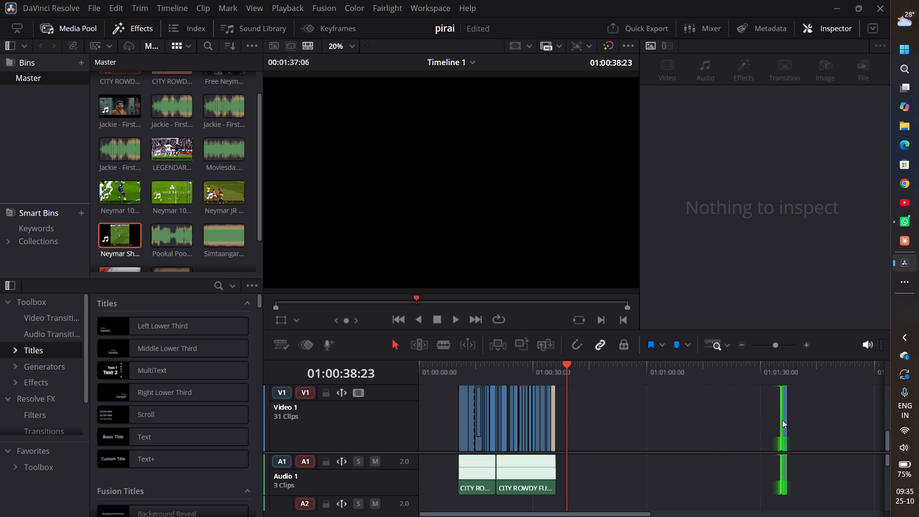
{"action": "left_click", "coordinate": [784, 420]}
{"action": "key", "text": "BackSpace"}
{"action": "left_click", "coordinate": [785, 419]}
{"action": "key", "text": "BackSpace"}
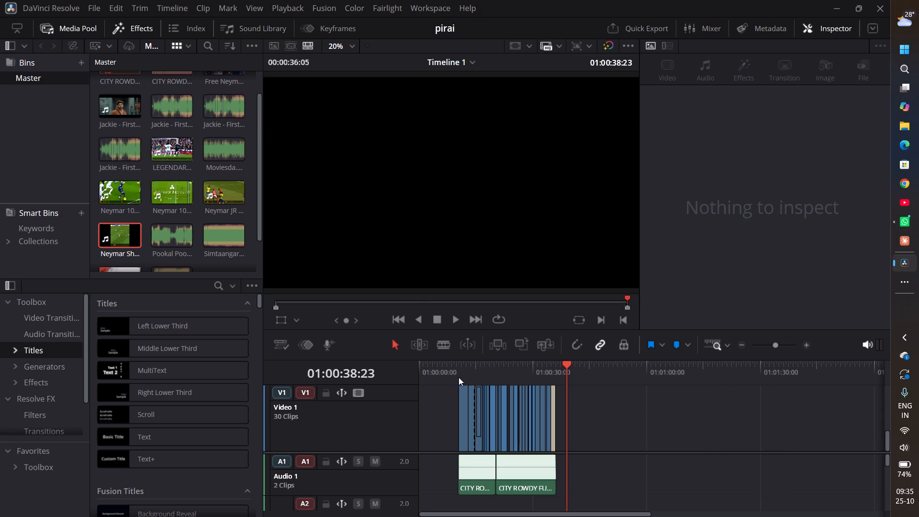
Play the opening of the edit from about 01:00:11 to check it.
{"action": "left_click", "coordinate": [461, 365]}
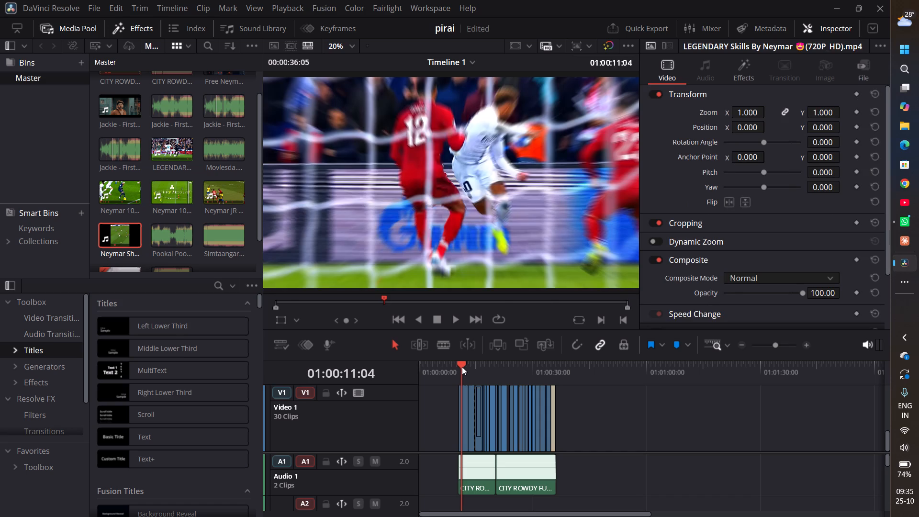
{"action": "key", "text": "space"}
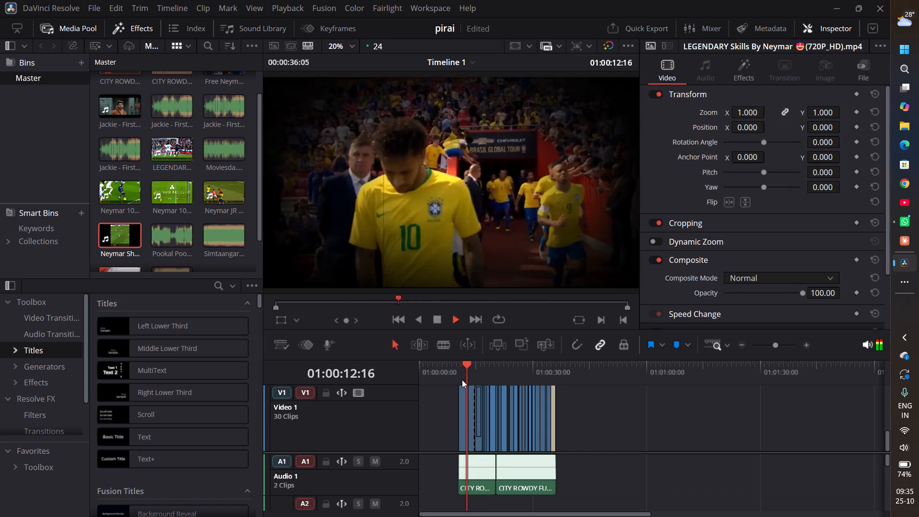
{"action": "key", "text": "space"}
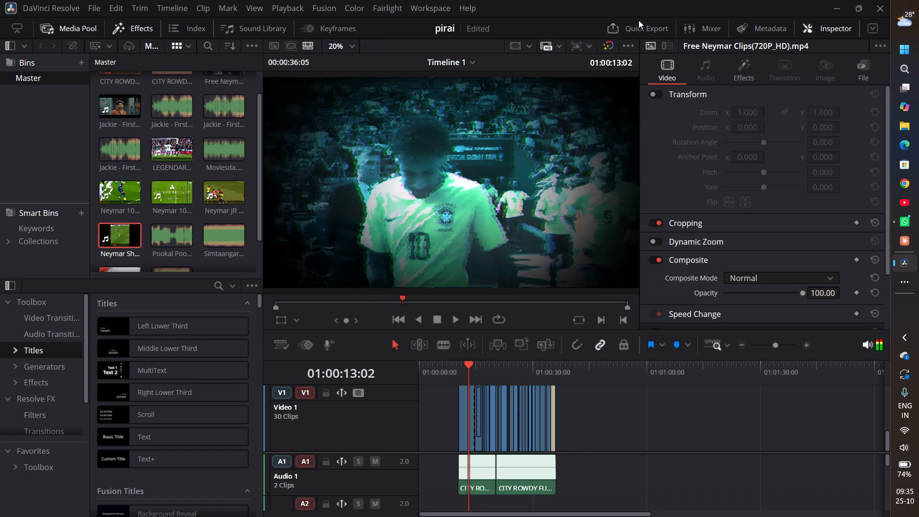
Start a Quick Export of Timeline 1 with the H.265 Master preset and open the export's file name for editing.
{"action": "left_click", "coordinate": [636, 32]}
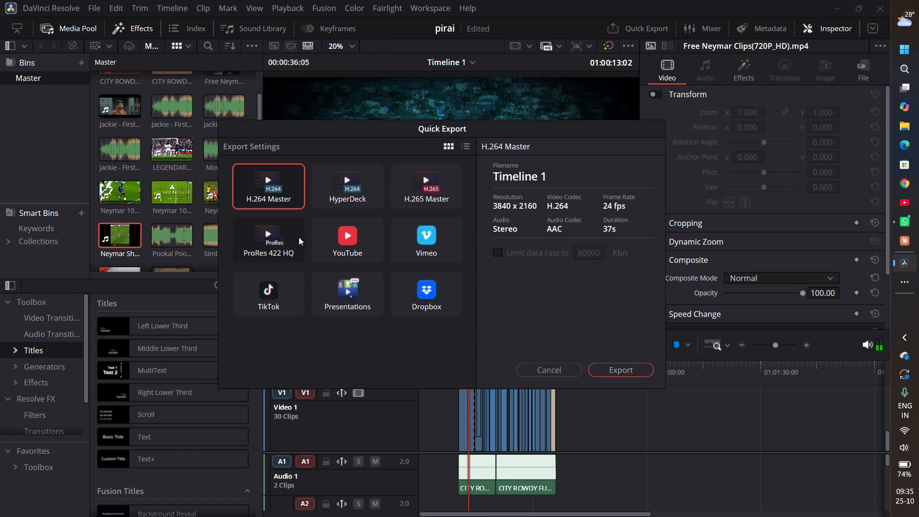
{"action": "left_click", "coordinate": [425, 198]}
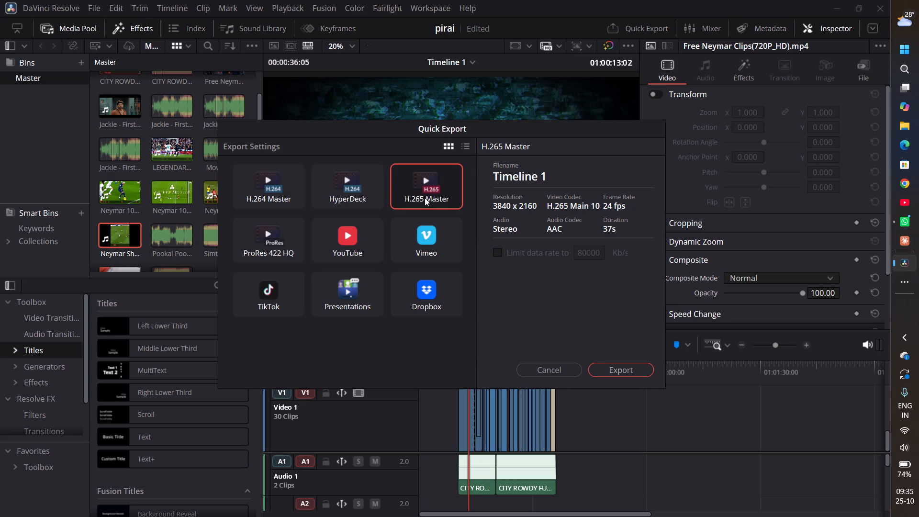
{"action": "left_click", "coordinate": [622, 367]}
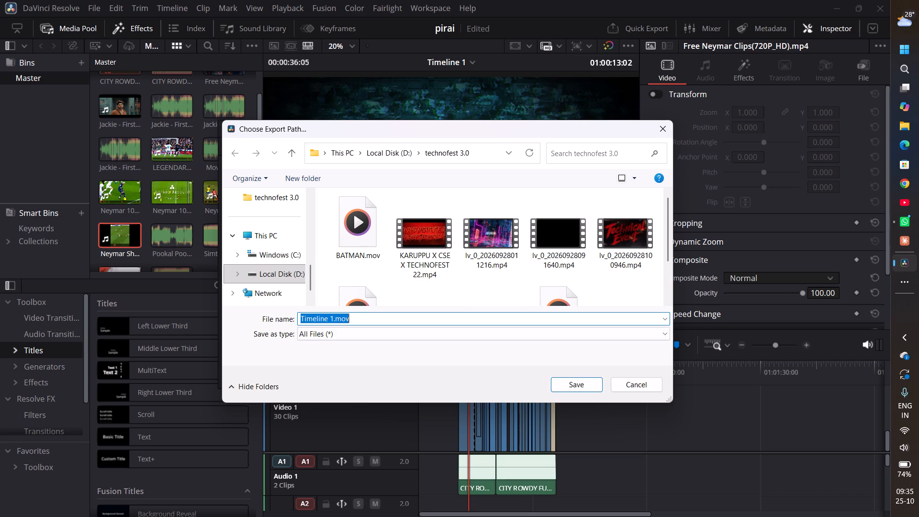
{"action": "left_click", "coordinate": [364, 320]}
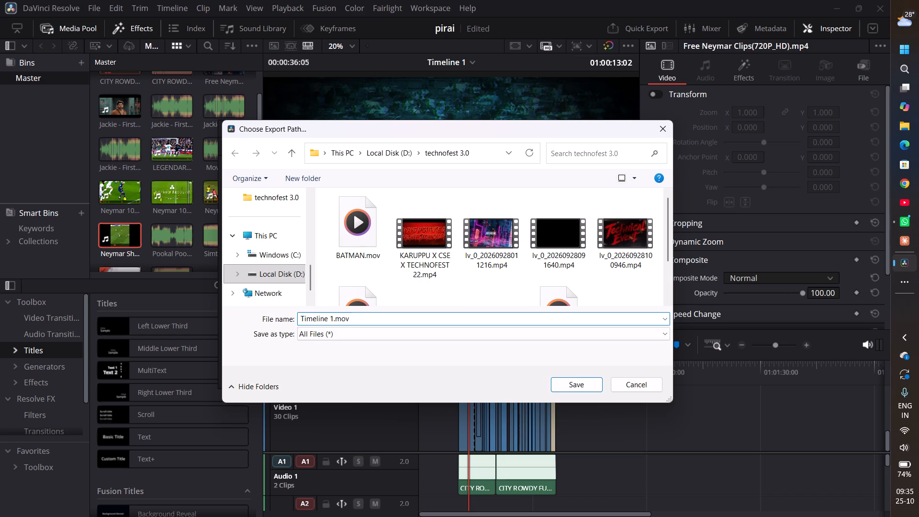